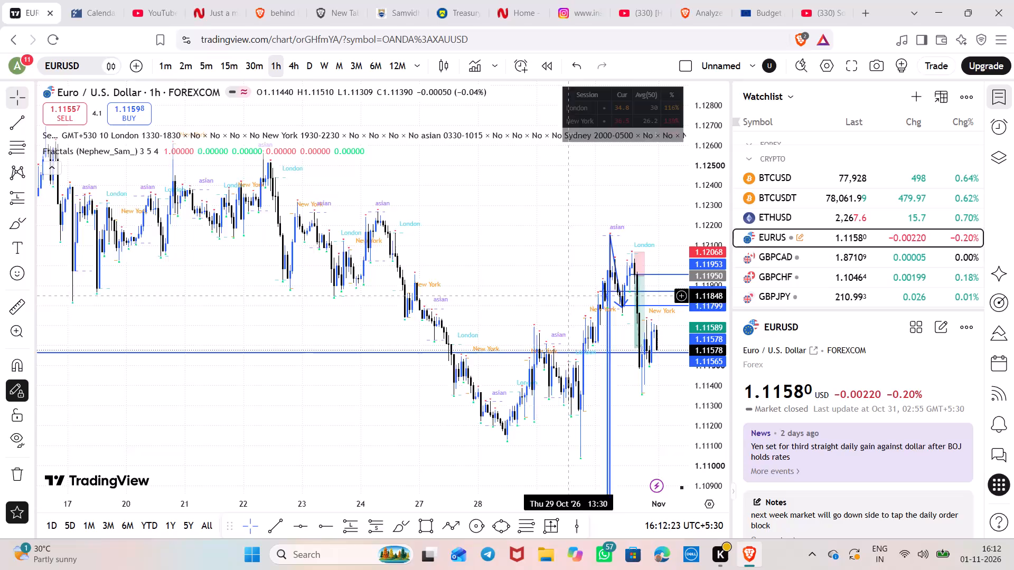
Remove all 6 drawings from the EURUSD 1-hour chart, keeping the indicators.
{"action": "scroll", "coordinate": [563, 299], "scroll_direction": "up", "scroll_amount": 19}
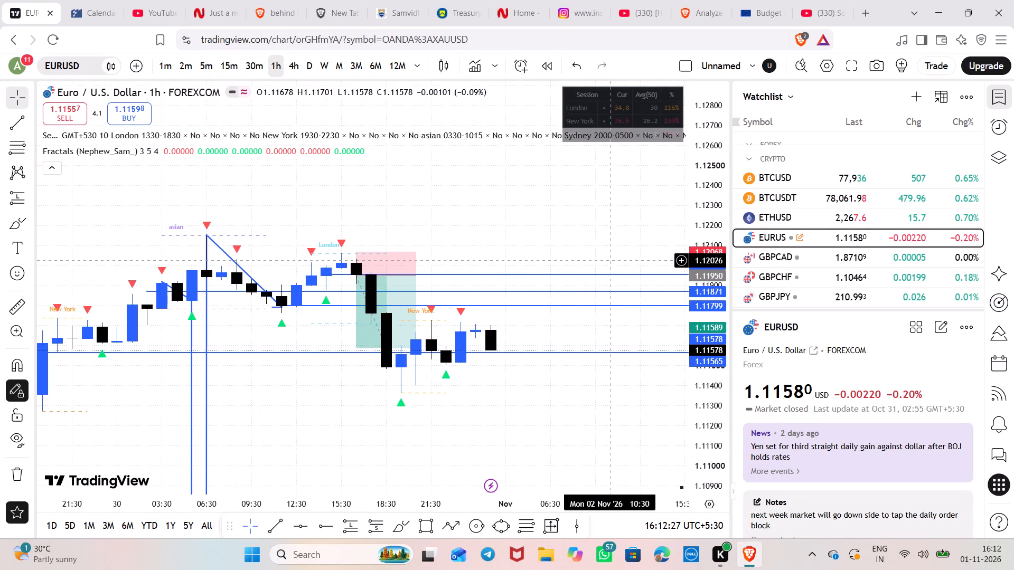
{"action": "scroll", "coordinate": [600, 259], "scroll_direction": "down", "scroll_amount": 3}
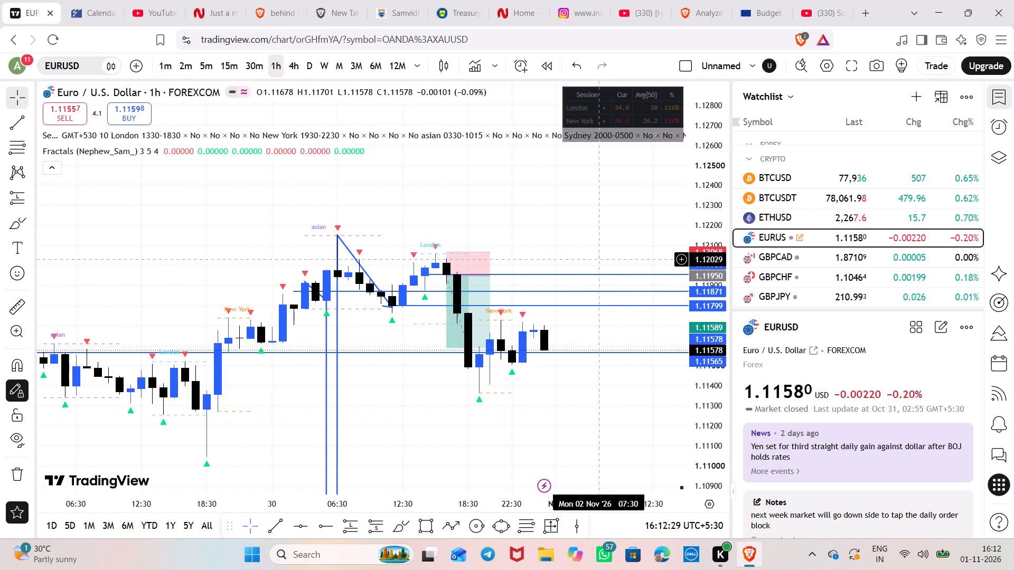
{"action": "right_click", "coordinate": [579, 386]}
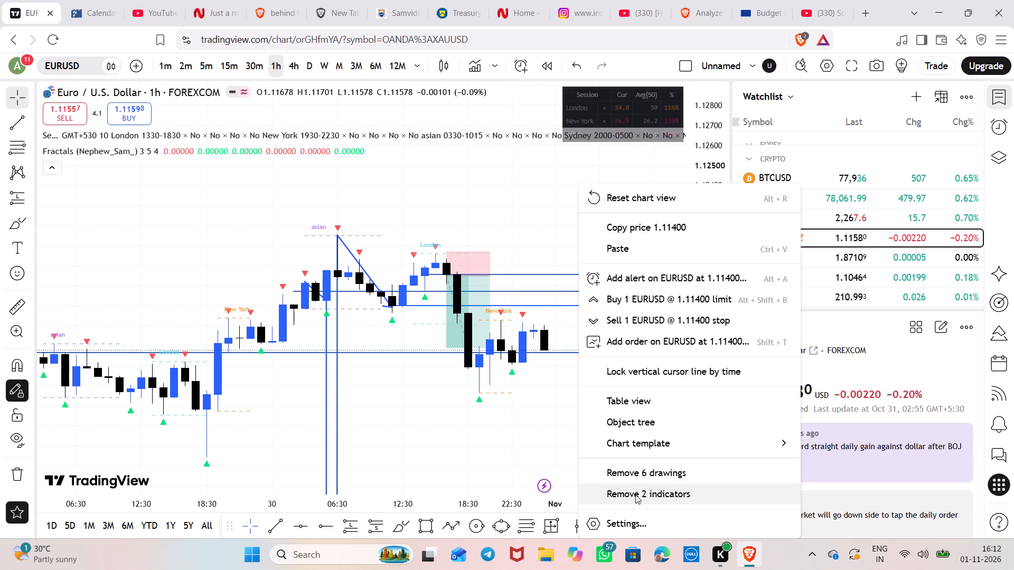
{"action": "left_click", "coordinate": [634, 473]}
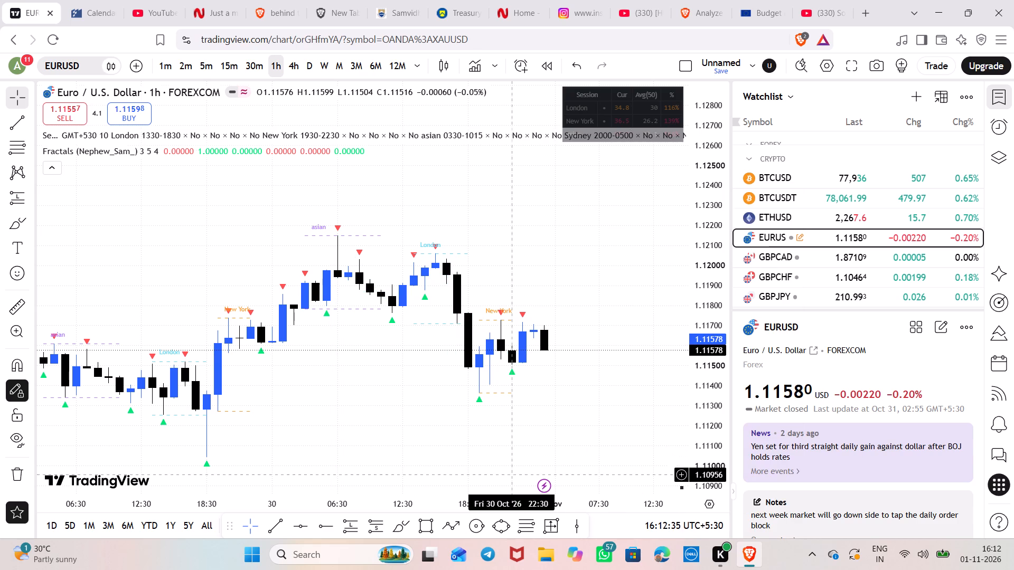
Enlarge the recent EURUSD candles and switch the chart to the 15-minute timeframe.
{"action": "scroll", "coordinate": [716, 278], "scroll_direction": "up", "scroll_amount": 5}
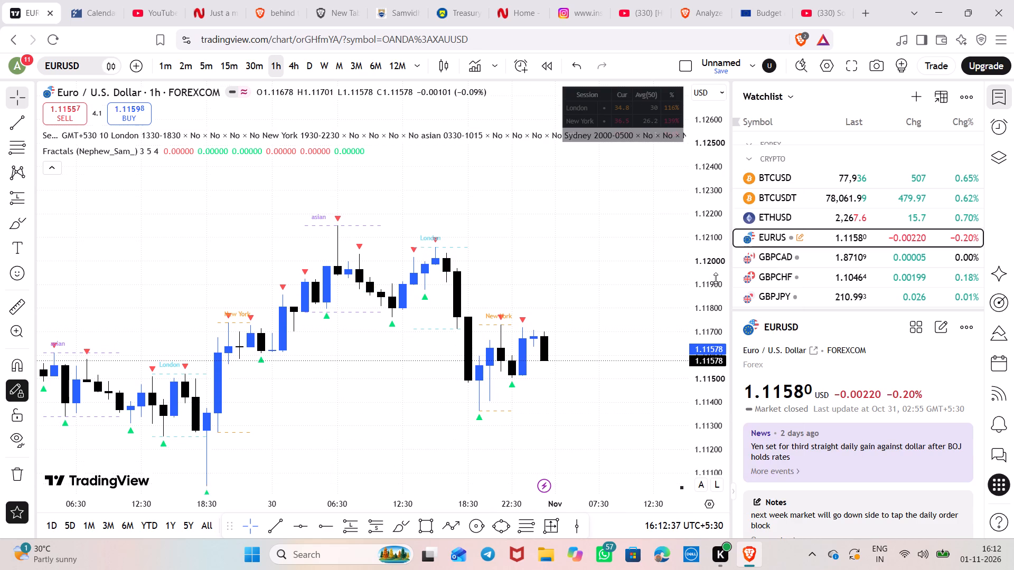
{"action": "scroll", "coordinate": [716, 278], "scroll_direction": "up", "scroll_amount": 9}
{"action": "scroll", "coordinate": [662, 321], "scroll_direction": "up", "scroll_amount": 1}
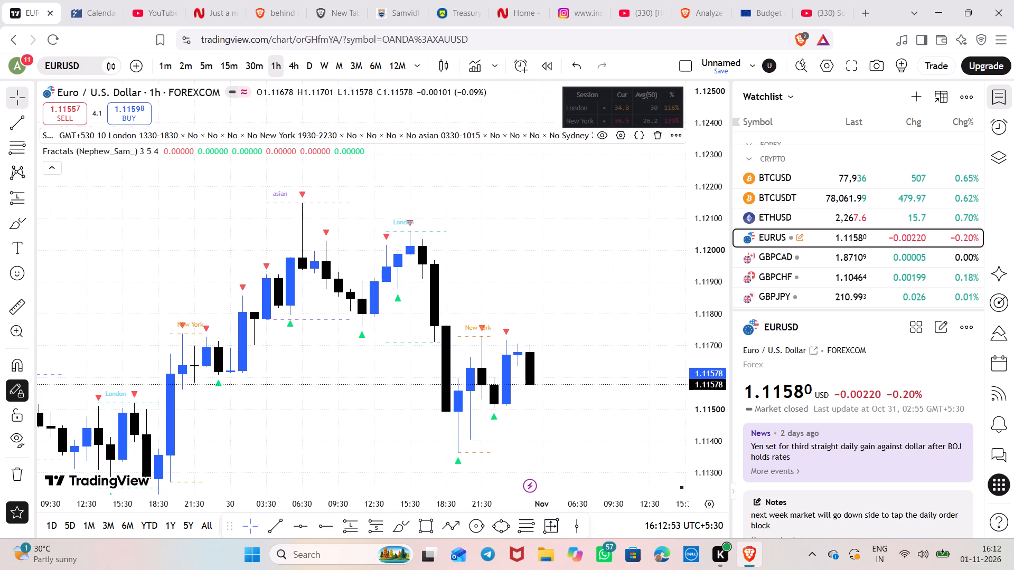
{"action": "left_click", "coordinate": [235, 56]}
Examine EURUSD's 15-minute price action across the Asian, London and New York sessions of 30 October up to the latest candle.
{"action": "scroll", "coordinate": [538, 342], "scroll_direction": "down", "scroll_amount": 5}
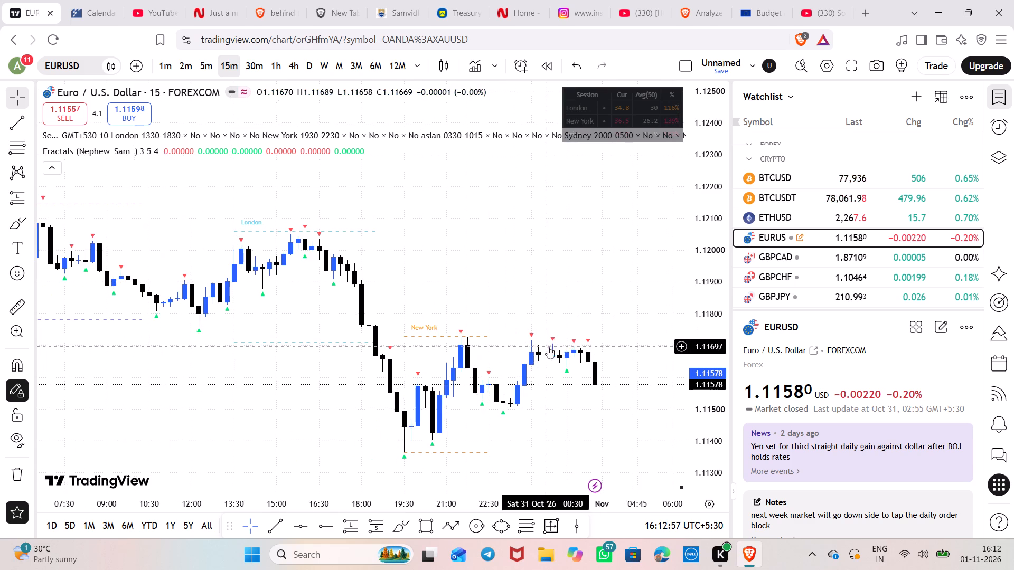
{"action": "scroll", "coordinate": [565, 349], "scroll_direction": "down", "scroll_amount": 5}
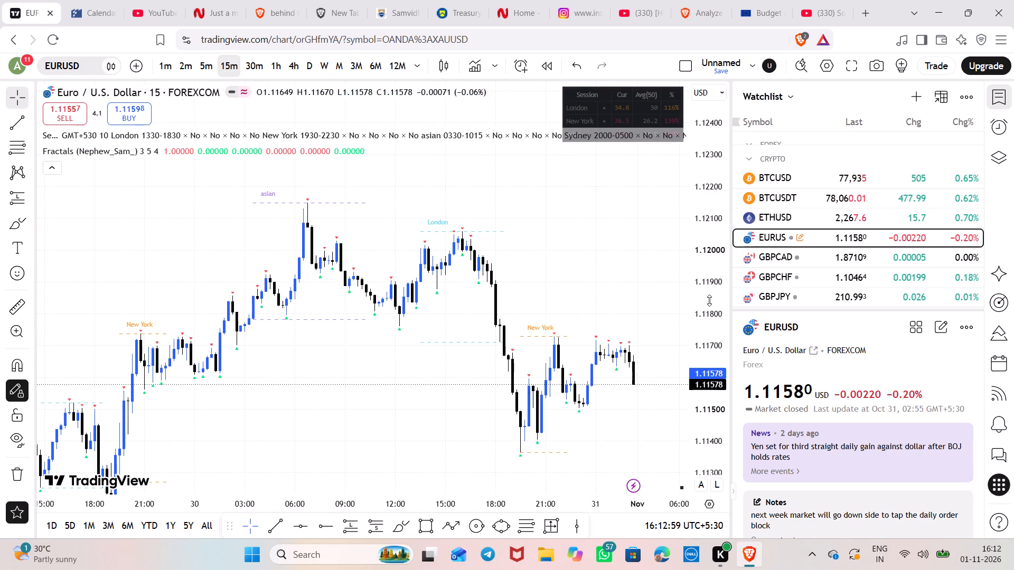
{"action": "scroll", "coordinate": [709, 300], "scroll_direction": "up", "scroll_amount": 7}
{"action": "scroll", "coordinate": [658, 318], "scroll_direction": "up", "scroll_amount": 4}
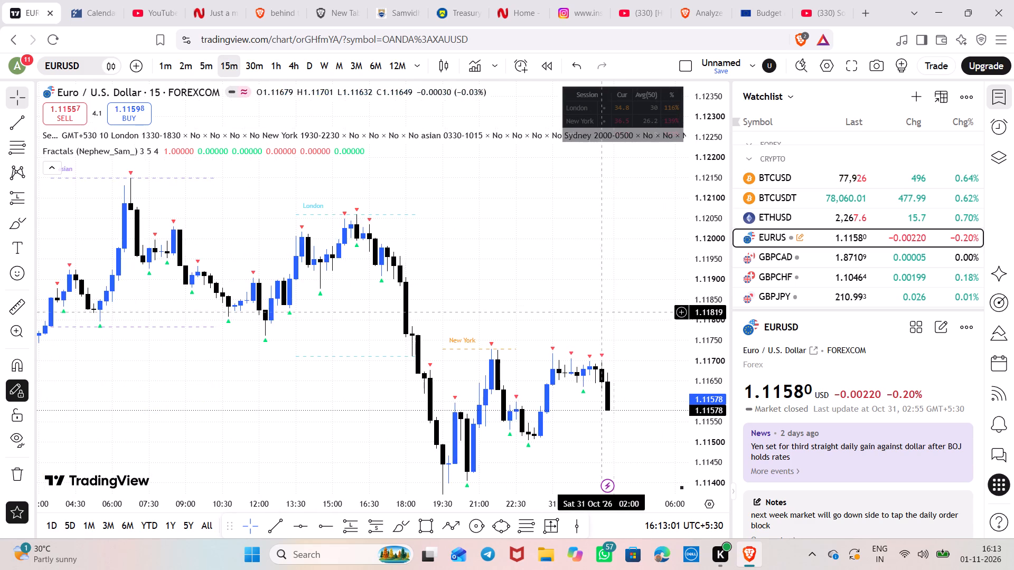
{"action": "scroll", "coordinate": [588, 303], "scroll_direction": "down", "scroll_amount": 2}
{"action": "left_click_drag", "start_coordinate": [521, 287], "coordinate": [660, 282]}
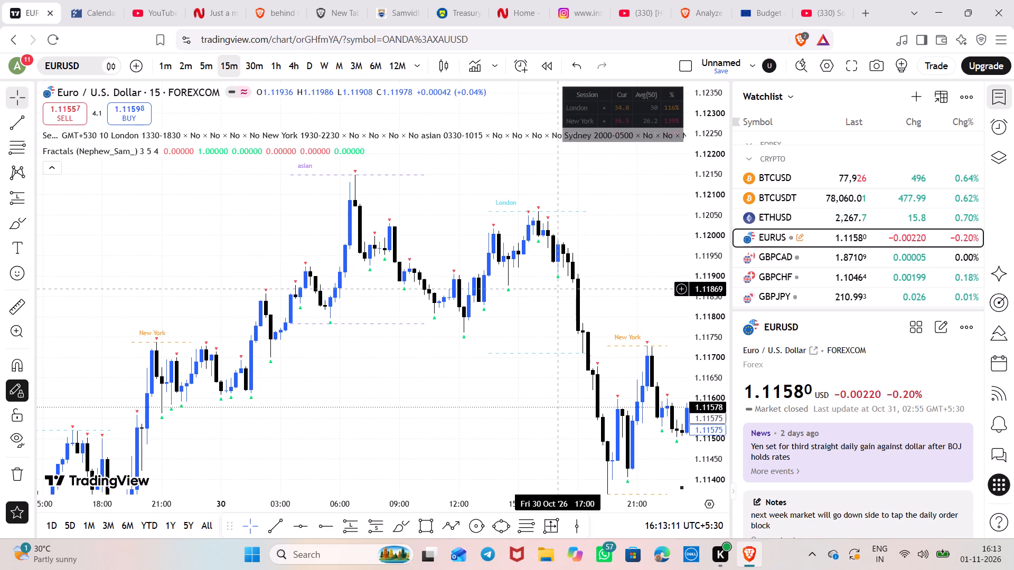
{"action": "left_click_drag", "start_coordinate": [582, 427], "coordinate": [552, 276]}
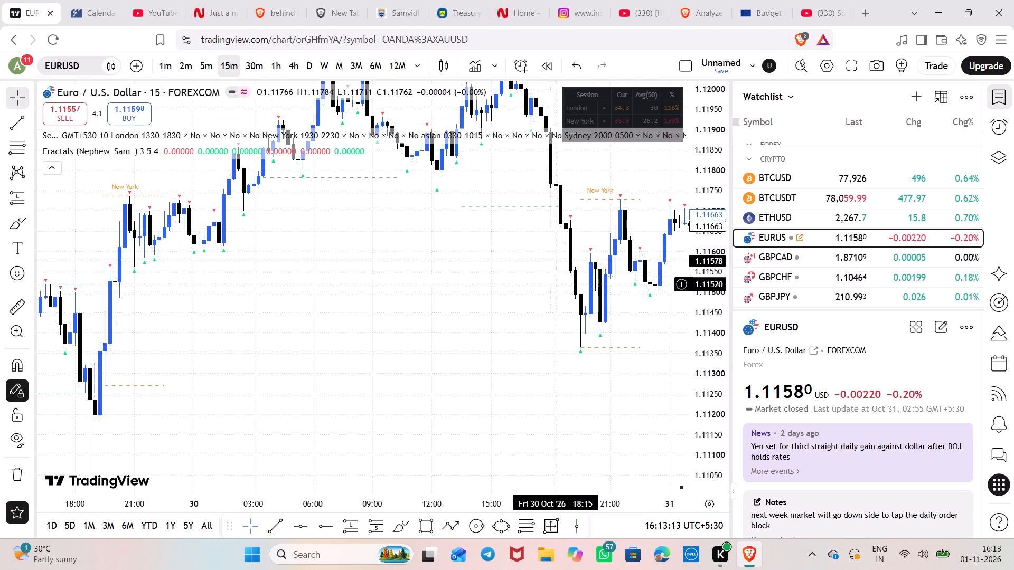
{"action": "scroll", "coordinate": [595, 355], "scroll_direction": "down", "scroll_amount": 1}
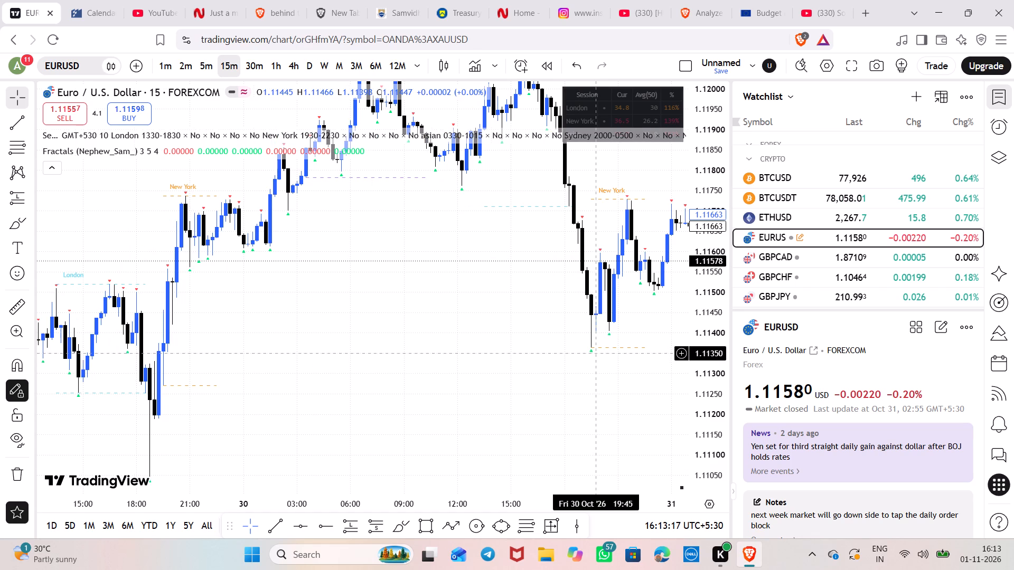
{"action": "scroll", "coordinate": [594, 351], "scroll_direction": "up", "scroll_amount": 1}
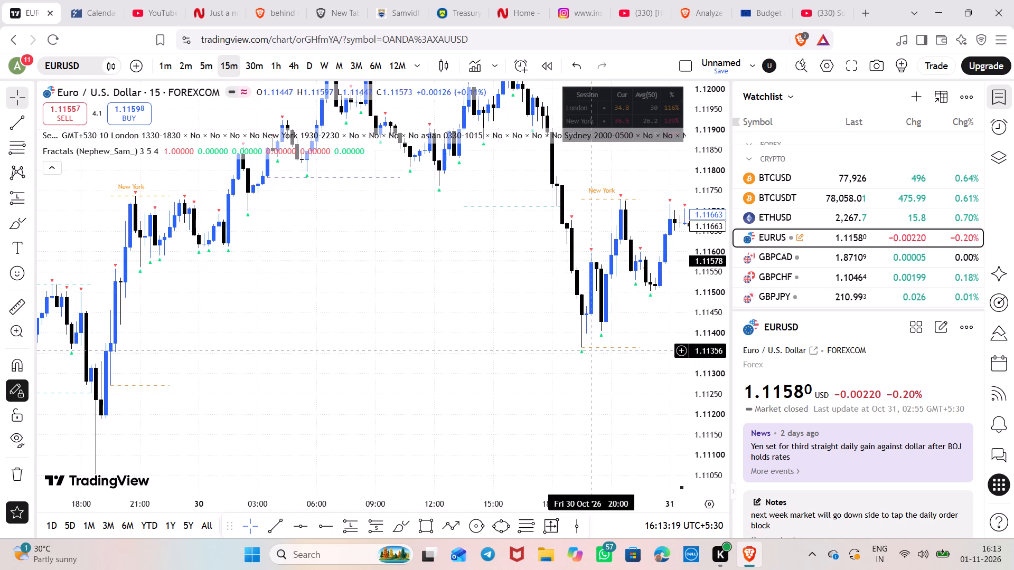
{"action": "left_click_drag", "start_coordinate": [398, 231], "coordinate": [407, 313]}
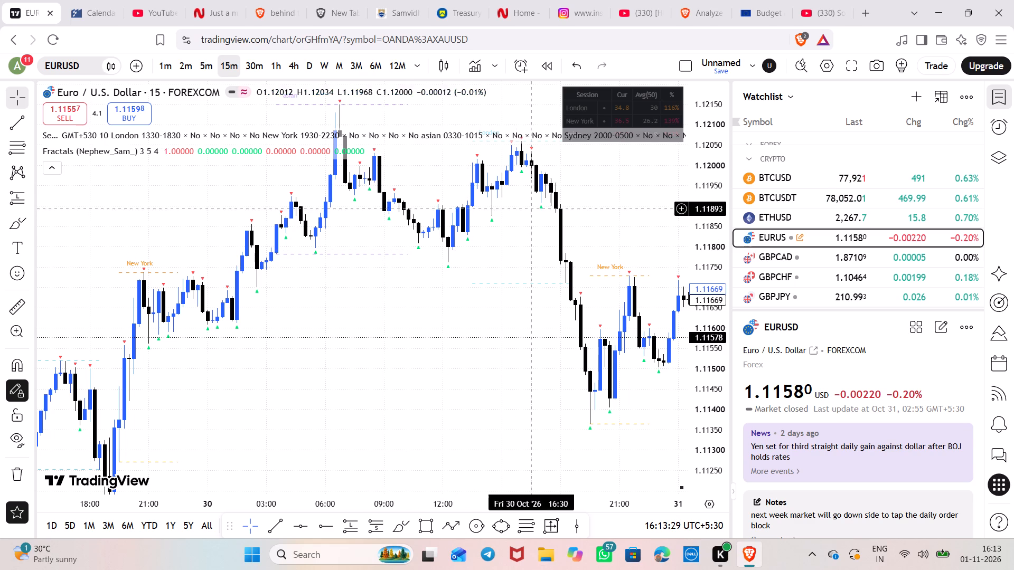
{"action": "left_click_drag", "start_coordinate": [526, 275], "coordinate": [487, 282]}
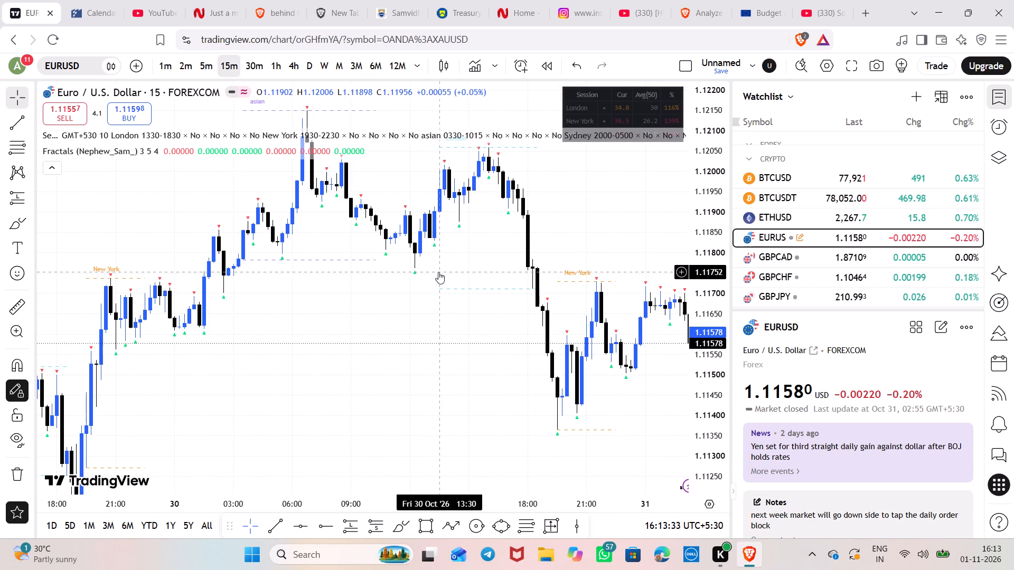
{"action": "left_click_drag", "start_coordinate": [616, 279], "coordinate": [471, 269]}
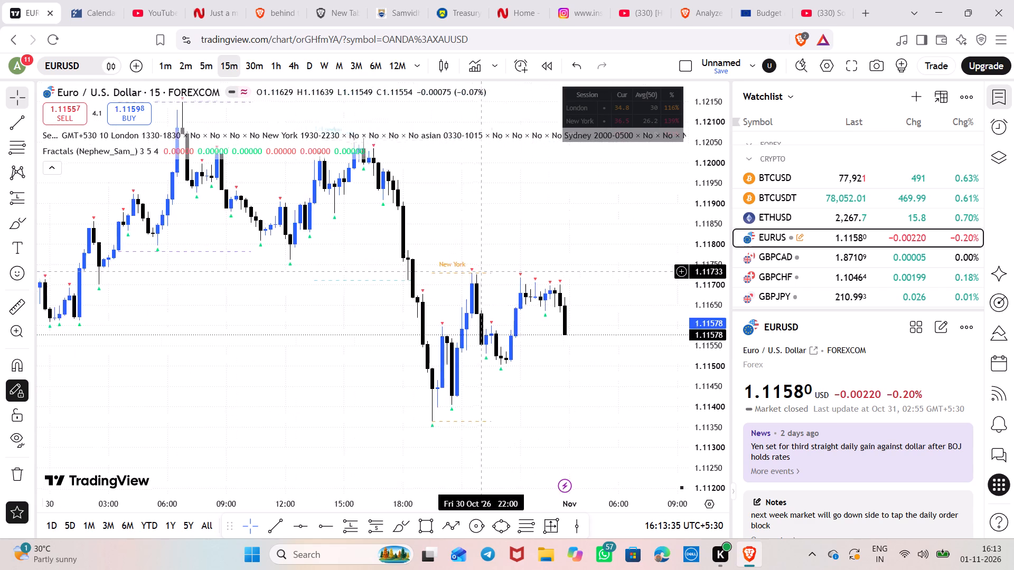
{"action": "left_click_drag", "start_coordinate": [471, 269], "coordinate": [471, 269]}
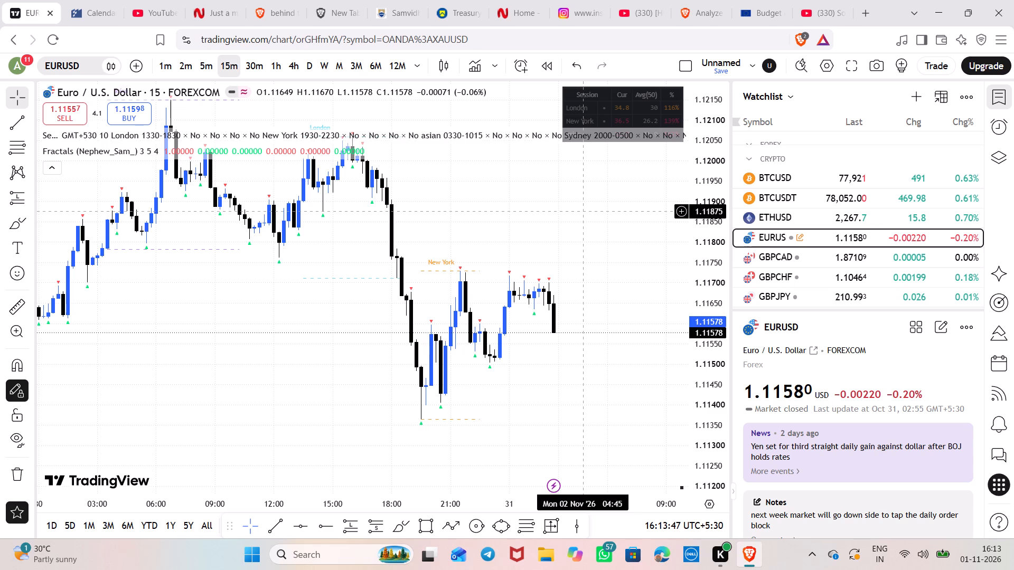
{"action": "scroll", "coordinate": [564, 298], "scroll_direction": "up", "scroll_amount": 1}
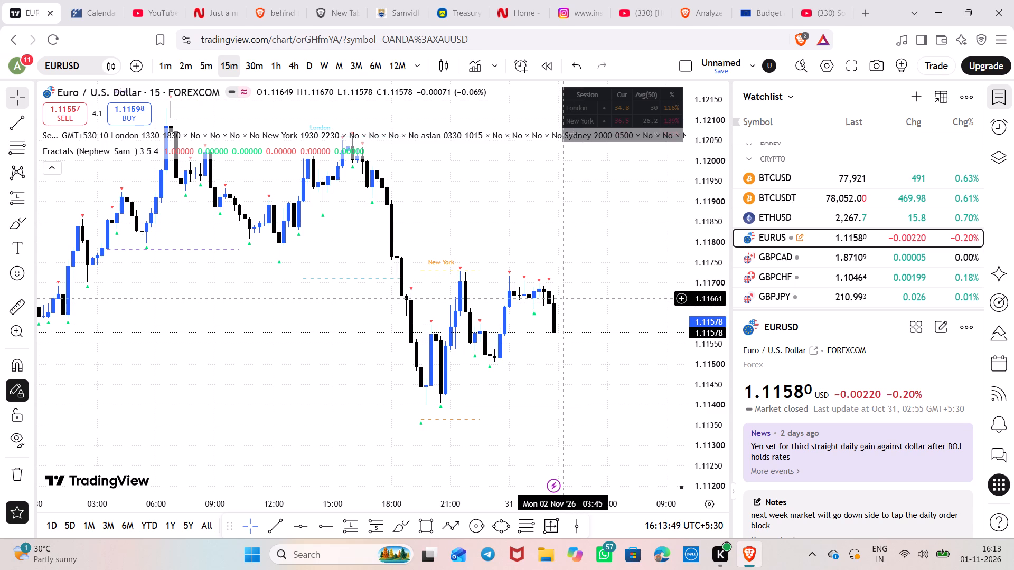
{"action": "scroll", "coordinate": [564, 298], "scroll_direction": "up", "scroll_amount": 4}
{"action": "scroll", "coordinate": [564, 298], "scroll_direction": "down", "scroll_amount": 9}
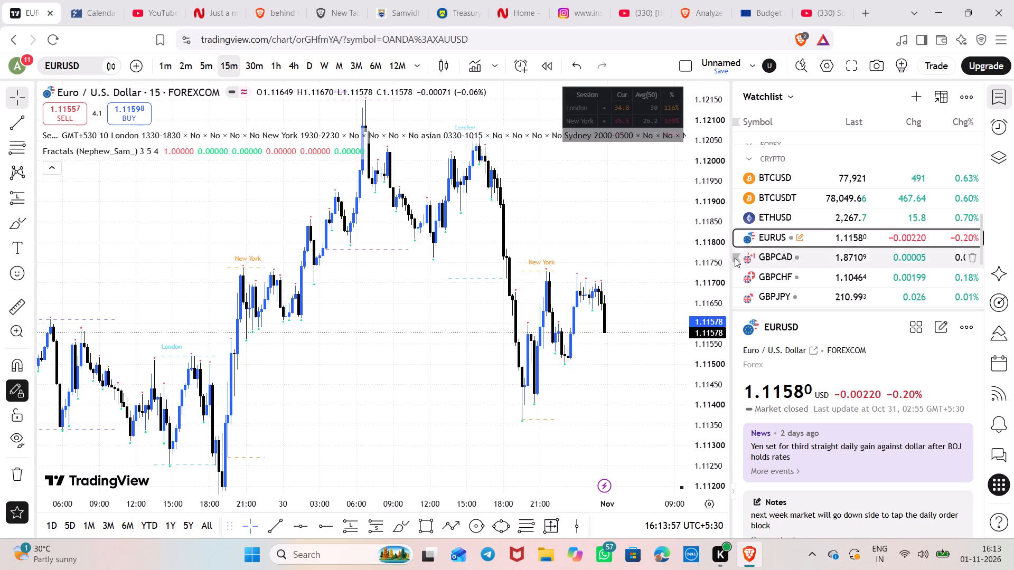
Open the GBPCAD chart from the watchlist.
{"action": "left_click", "coordinate": [776, 259]}
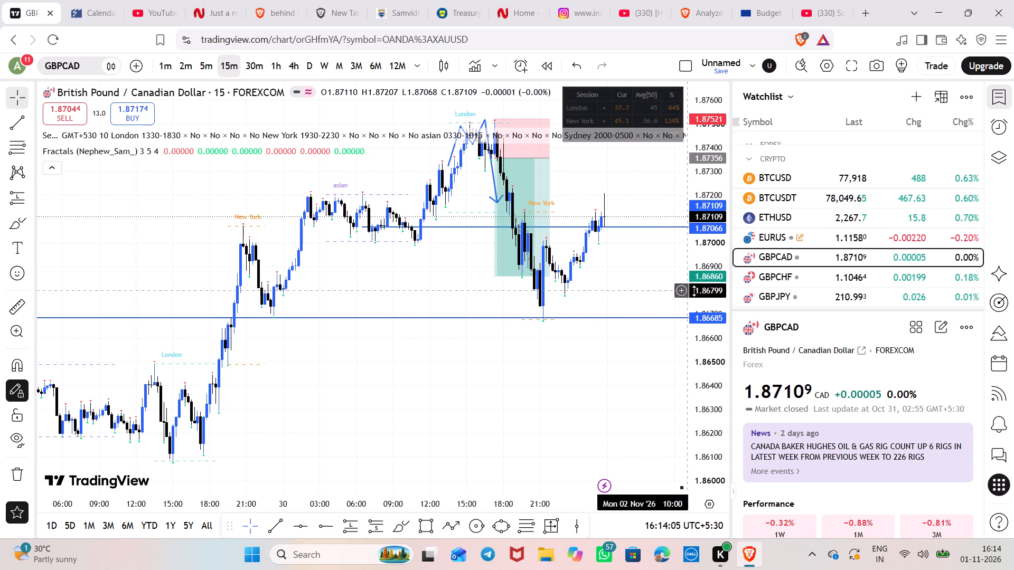
Examine GBPCAD's 15-minute price action on 30 October around the drawn short position and the 1.87066 level.
{"action": "scroll", "coordinate": [702, 286], "scroll_direction": "up", "scroll_amount": 20}
{"action": "scroll", "coordinate": [702, 286], "scroll_direction": "up", "scroll_amount": 5}
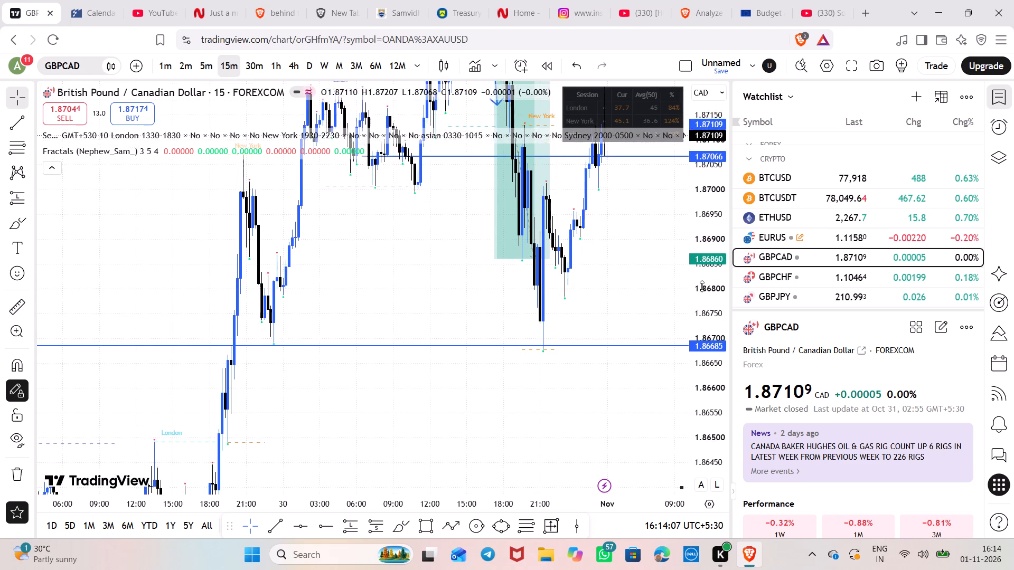
{"action": "scroll", "coordinate": [702, 286], "scroll_direction": "up", "scroll_amount": 2}
{"action": "left_click_drag", "start_coordinate": [447, 217], "coordinate": [480, 398]}
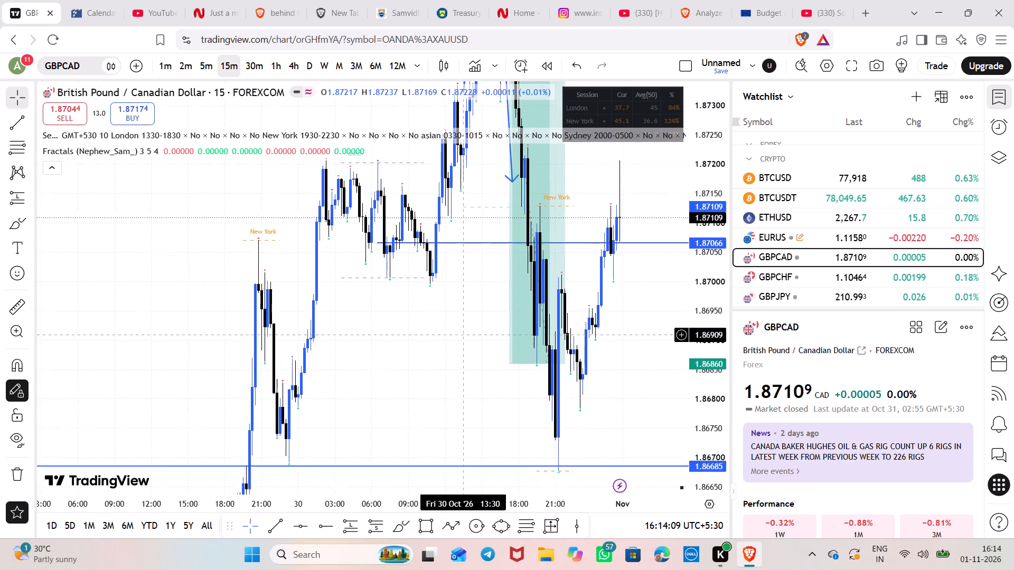
{"action": "left_click_drag", "start_coordinate": [480, 398], "coordinate": [483, 420]}
{"action": "scroll", "coordinate": [483, 420], "scroll_direction": "up", "scroll_amount": 5}
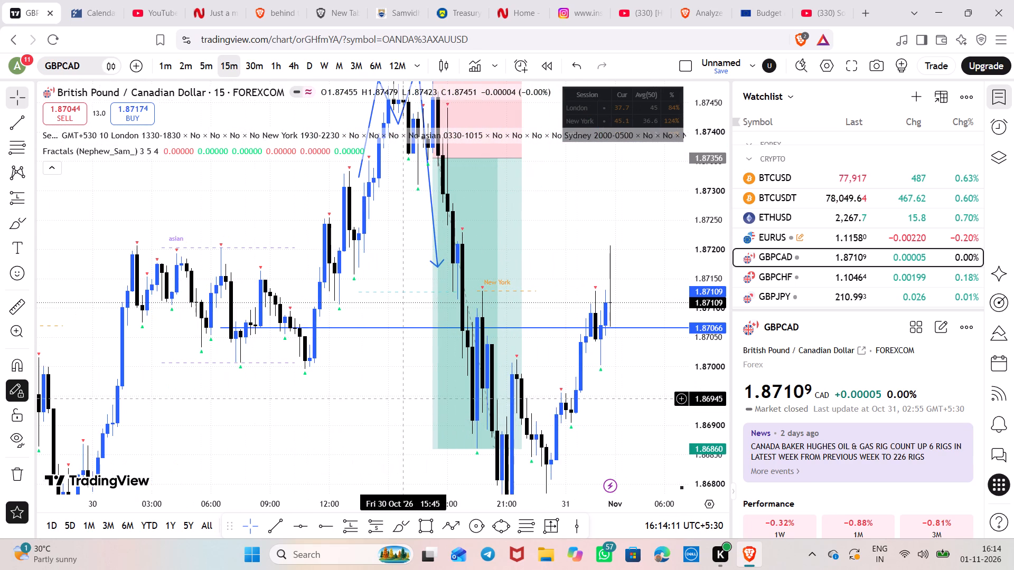
{"action": "left_click_drag", "start_coordinate": [399, 391], "coordinate": [493, 409]}
{"action": "left_click_drag", "start_coordinate": [389, 396], "coordinate": [425, 396]}
{"action": "left_click_drag", "start_coordinate": [408, 393], "coordinate": [479, 386]}
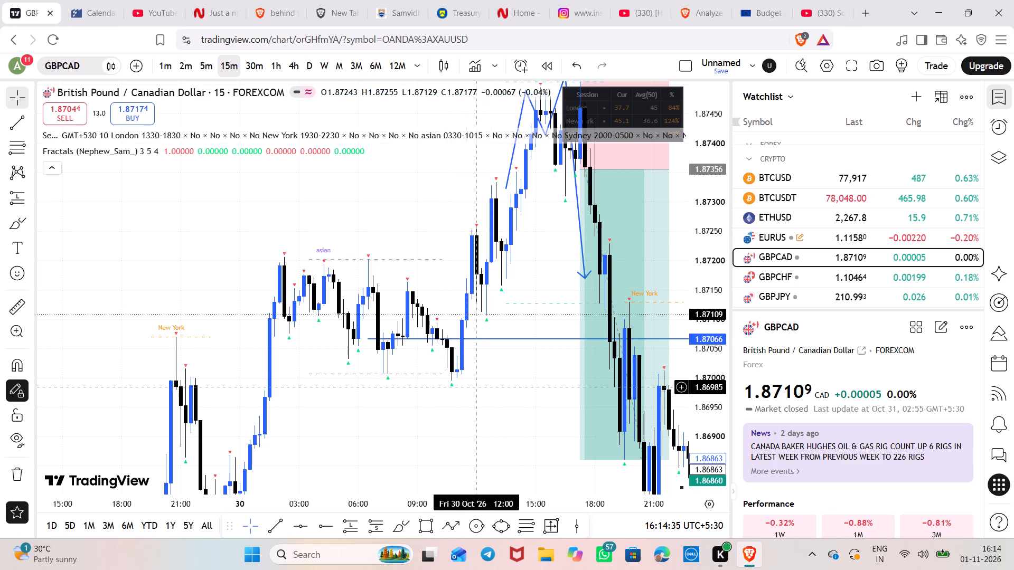
{"action": "scroll", "coordinate": [519, 388], "scroll_direction": "up", "scroll_amount": 3}
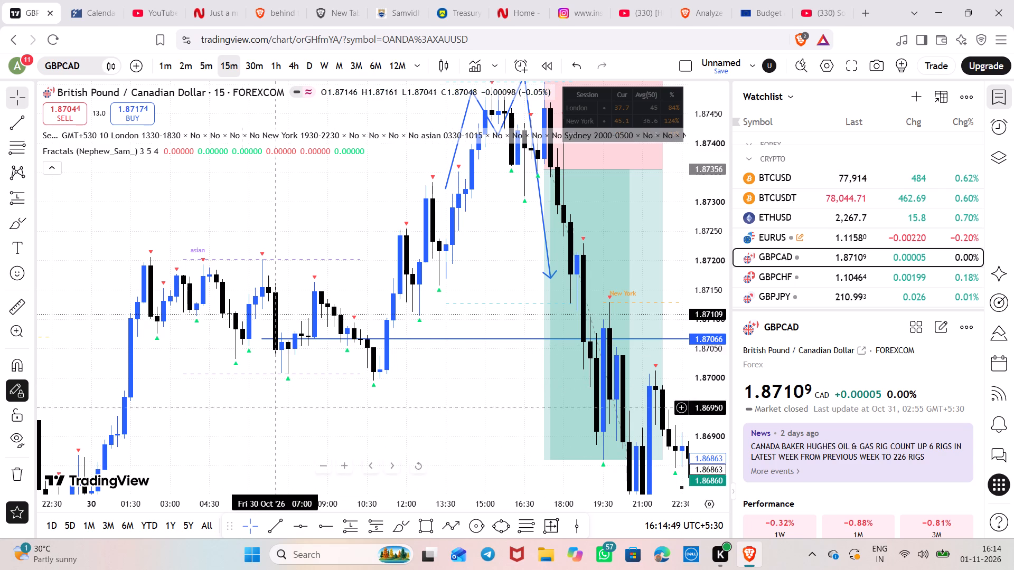
Check GBPCAD on the 1-hour timeframe, examining the 30 October rise and drop around the drawn short position.
{"action": "left_click", "coordinate": [267, 69]}
{"action": "left_click_drag", "start_coordinate": [553, 403], "coordinate": [64, 269]}
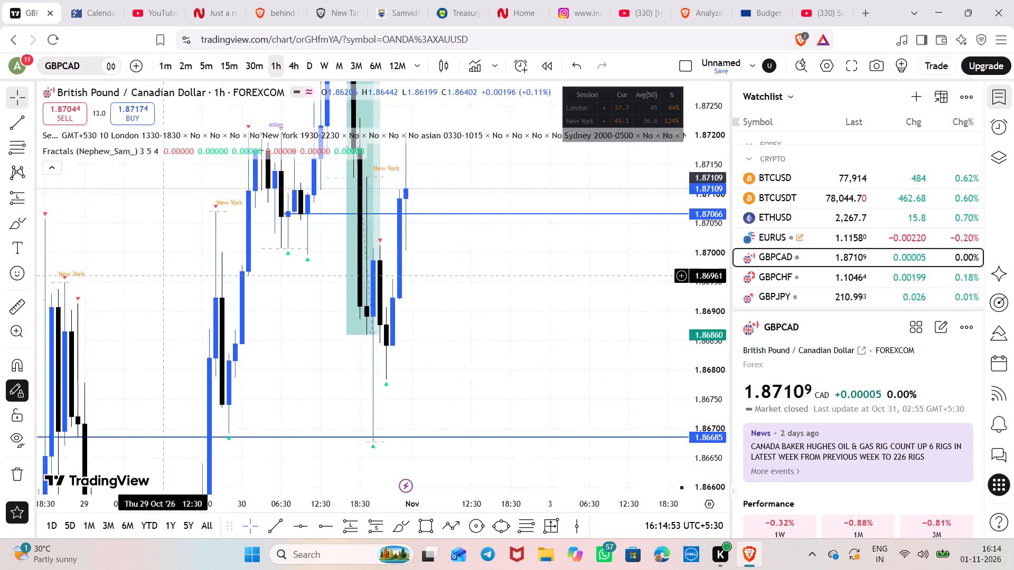
{"action": "left_click_drag", "start_coordinate": [64, 269], "coordinate": [298, 289]}
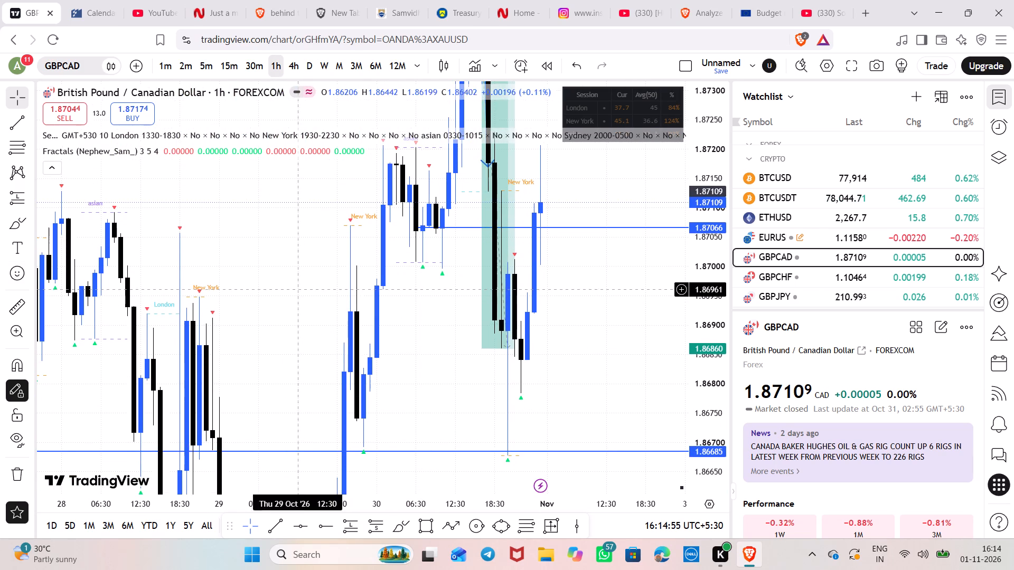
{"action": "left_click_drag", "start_coordinate": [416, 293], "coordinate": [425, 480]}
{"action": "scroll", "coordinate": [407, 369], "scroll_direction": "up", "scroll_amount": 2}
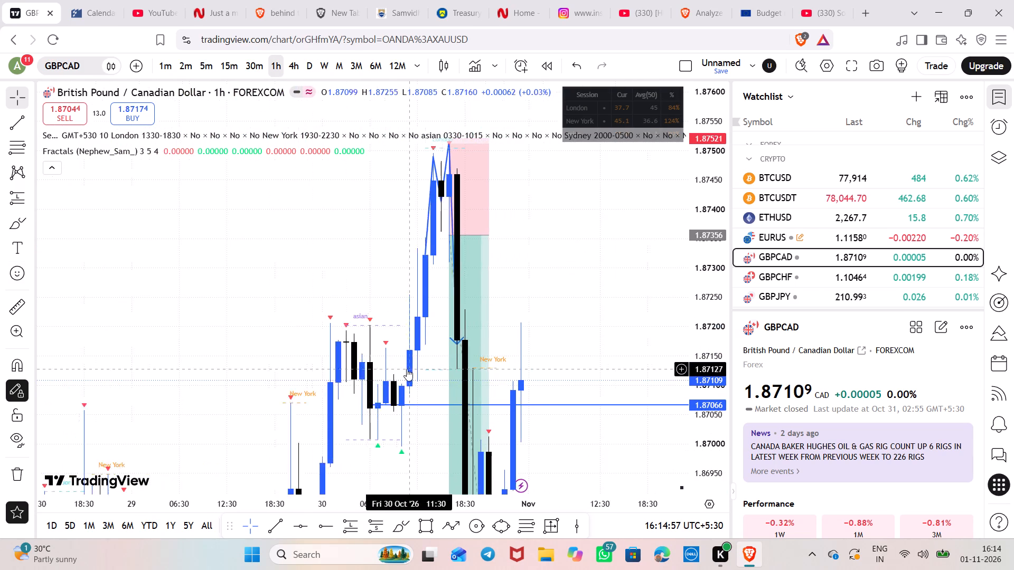
{"action": "scroll", "coordinate": [407, 369], "scroll_direction": "up", "scroll_amount": 3}
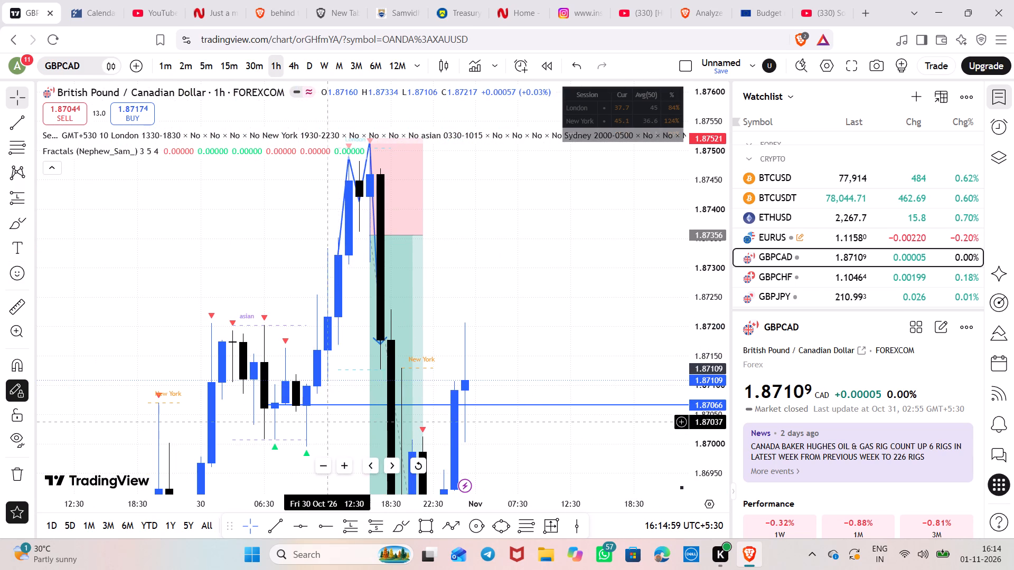
{"action": "left_click_drag", "start_coordinate": [332, 422], "coordinate": [391, 392]}
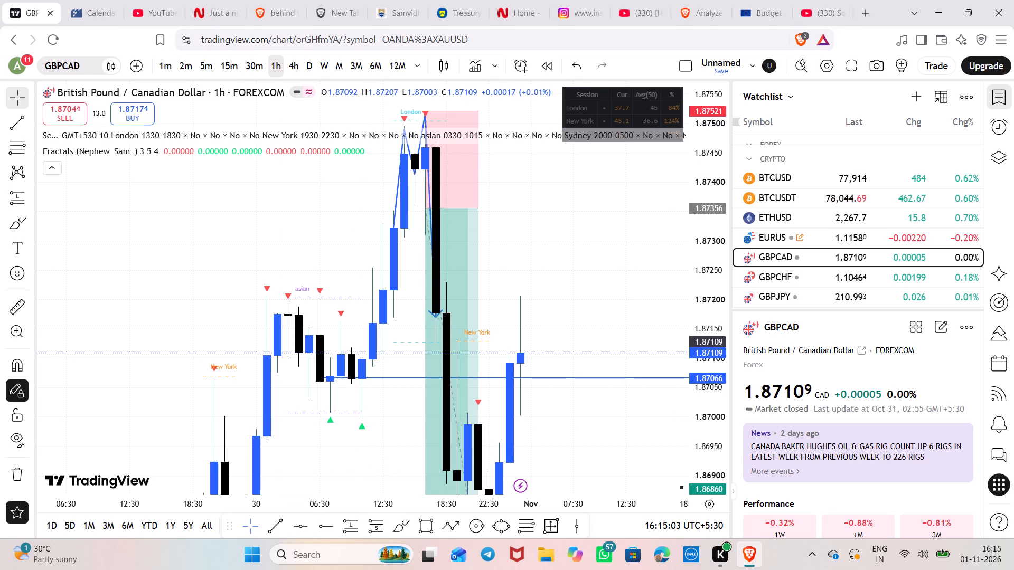
Return GBPCAD to the 15-minute timeframe and examine the candles from the Asian session to the latest price.
{"action": "left_click", "coordinate": [228, 69]}
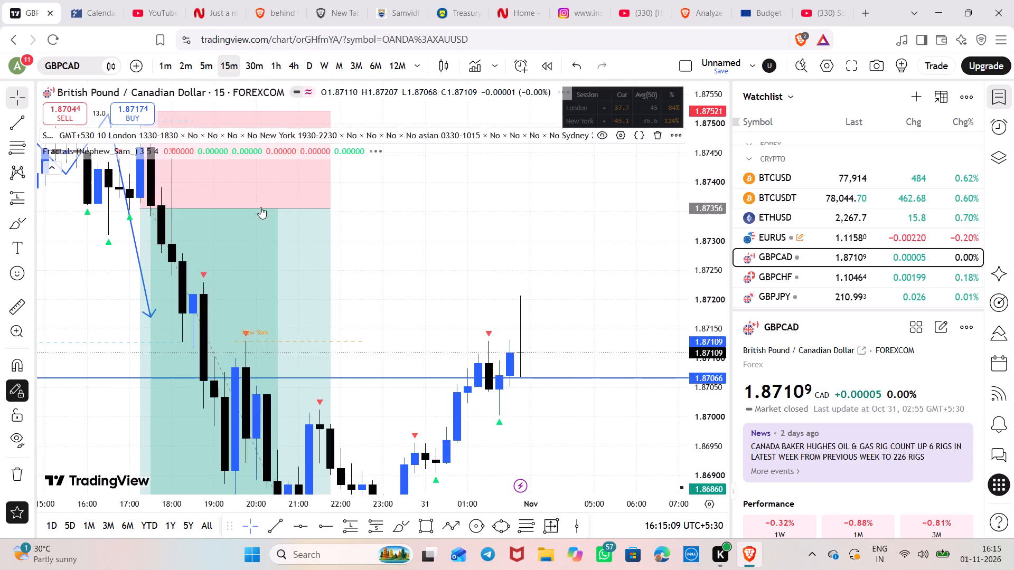
{"action": "scroll", "coordinate": [335, 363], "scroll_direction": "down", "scroll_amount": 6}
{"action": "left_click_drag", "start_coordinate": [292, 323], "coordinate": [453, 371]}
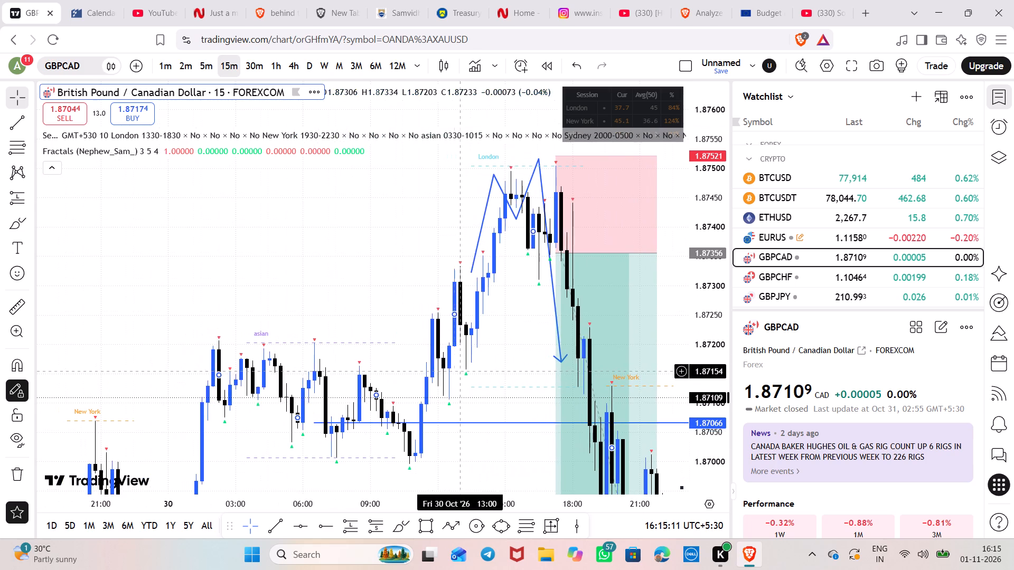
{"action": "scroll", "coordinate": [458, 371], "scroll_direction": "up", "scroll_amount": 5}
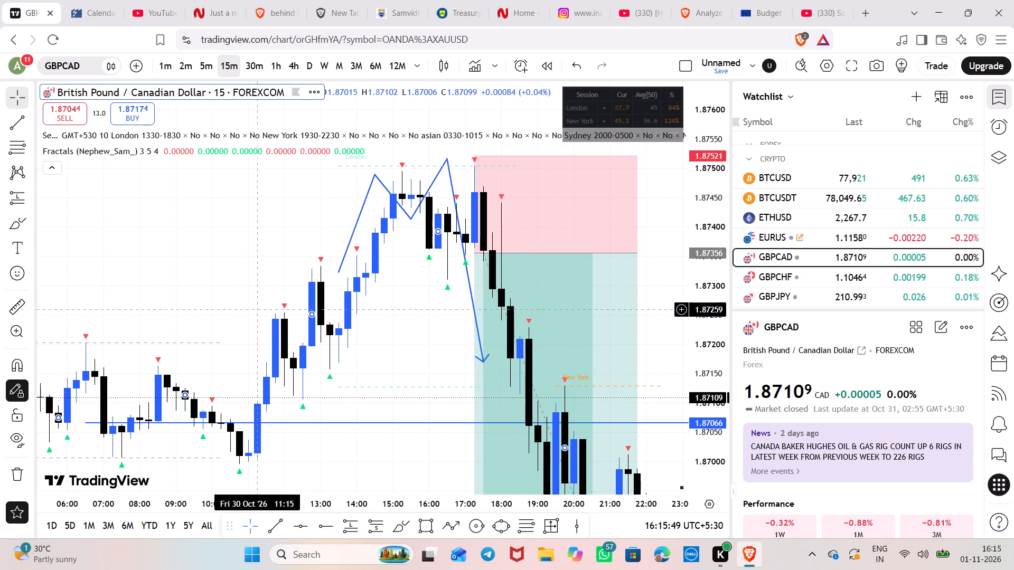
{"action": "scroll", "coordinate": [270, 311], "scroll_direction": "down", "scroll_amount": 3}
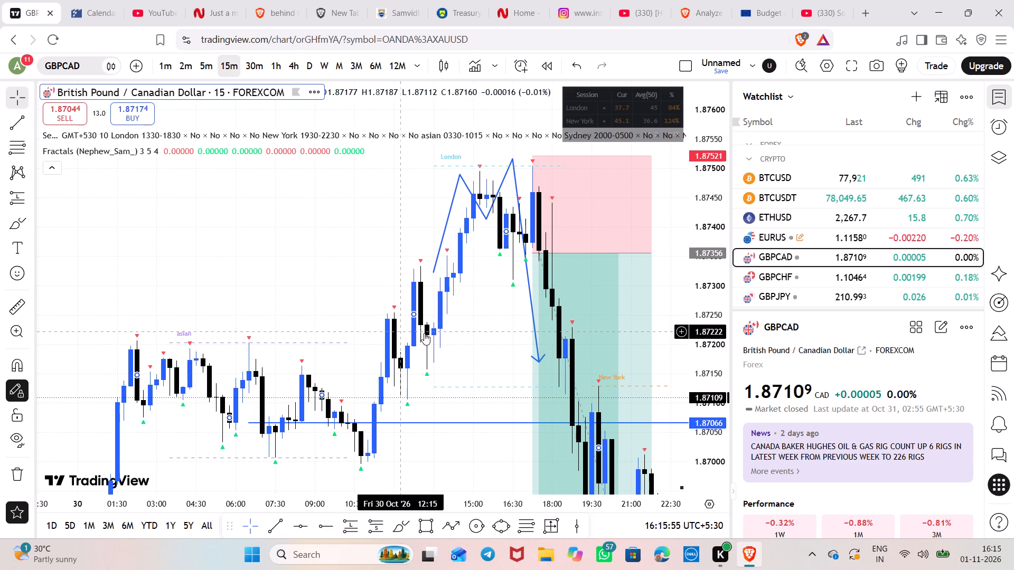
{"action": "left_click_drag", "start_coordinate": [497, 341], "coordinate": [234, 225]}
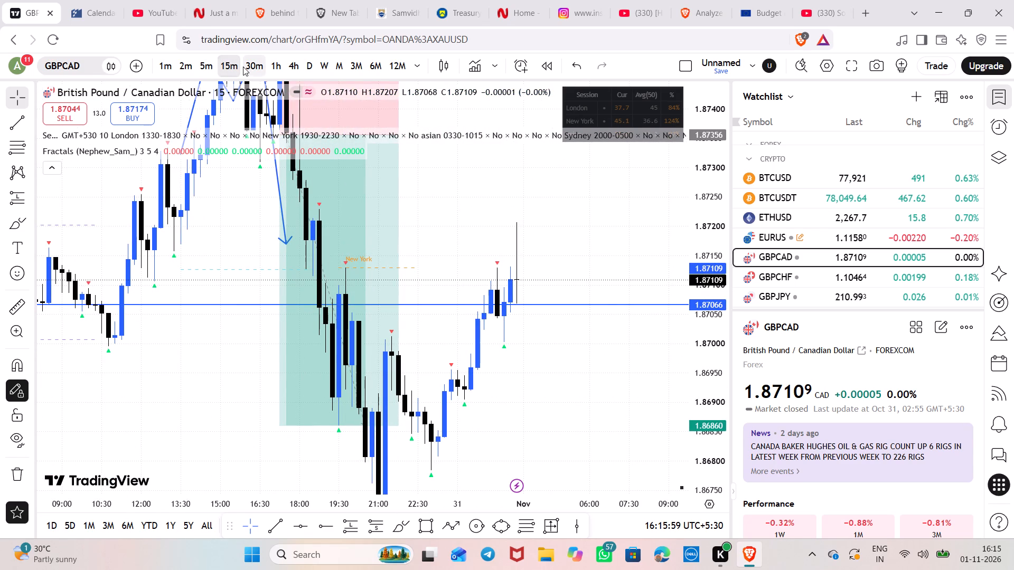
Check GBPCAD on the 30-minute and daily timeframes, examining the late-October candles against the drawn horizontal levels.
{"action": "left_click", "coordinate": [243, 66]}
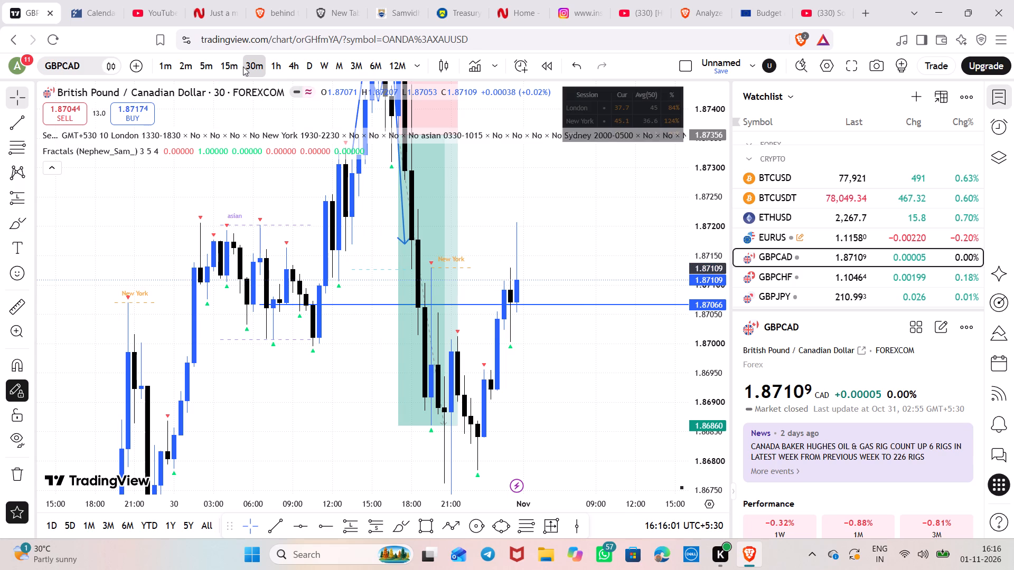
{"action": "left_click", "coordinate": [308, 55]}
{"action": "scroll", "coordinate": [416, 258], "scroll_direction": "up", "scroll_amount": 5}
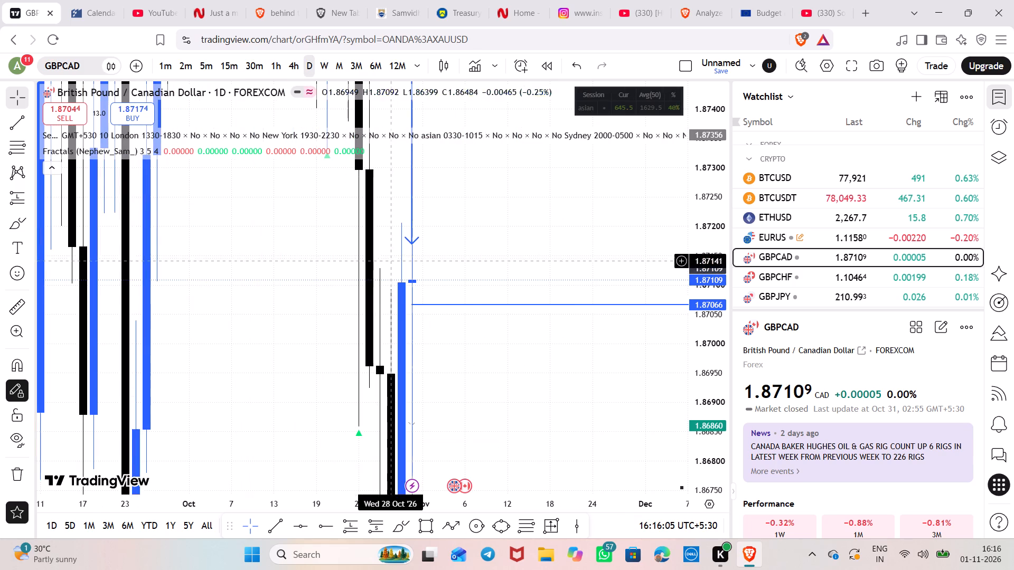
{"action": "scroll", "coordinate": [715, 220], "scroll_direction": "down", "scroll_amount": 20}
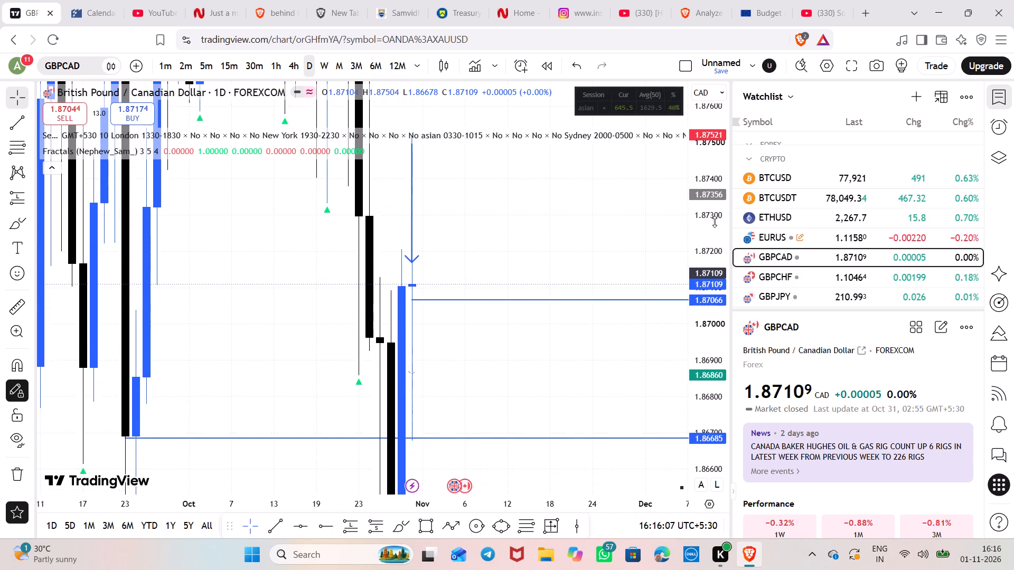
{"action": "scroll", "coordinate": [715, 222], "scroll_direction": "down", "scroll_amount": 20}
{"action": "scroll", "coordinate": [715, 222], "scroll_direction": "down", "scroll_amount": 18}
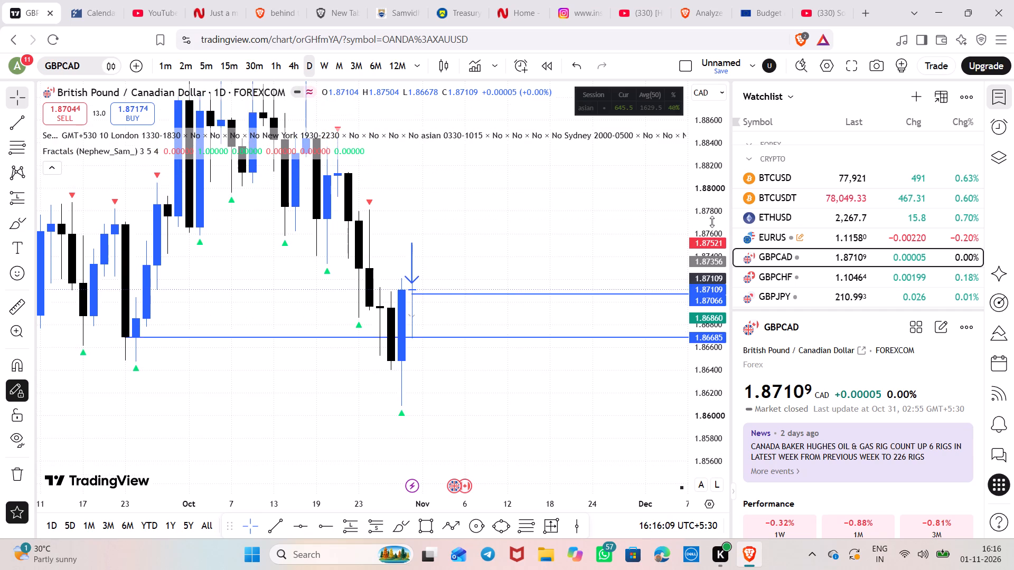
{"action": "scroll", "coordinate": [712, 222], "scroll_direction": "down", "scroll_amount": 16}
{"action": "scroll", "coordinate": [712, 222], "scroll_direction": "up", "scroll_amount": 15}
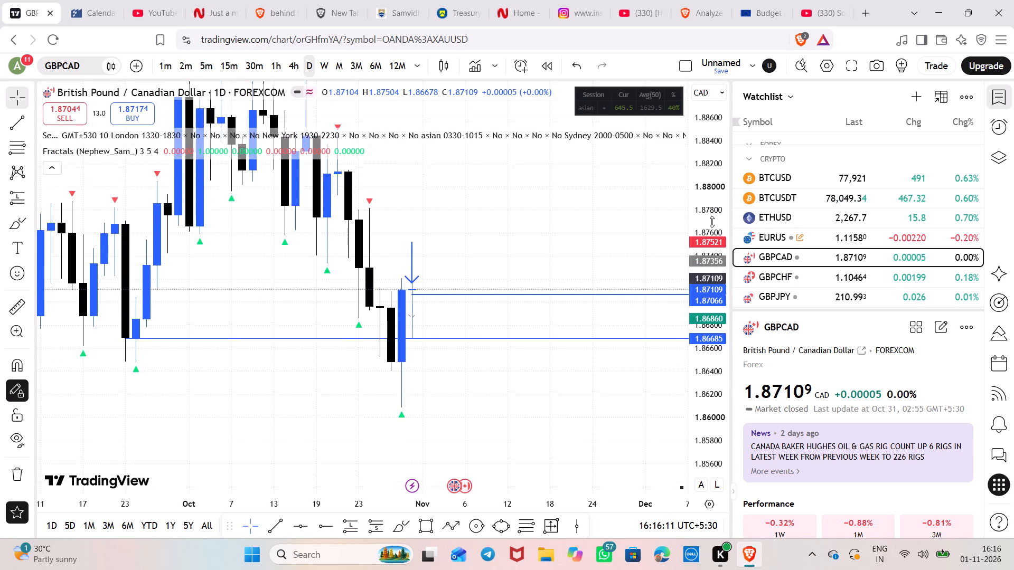
{"action": "scroll", "coordinate": [712, 222], "scroll_direction": "up", "scroll_amount": 17}
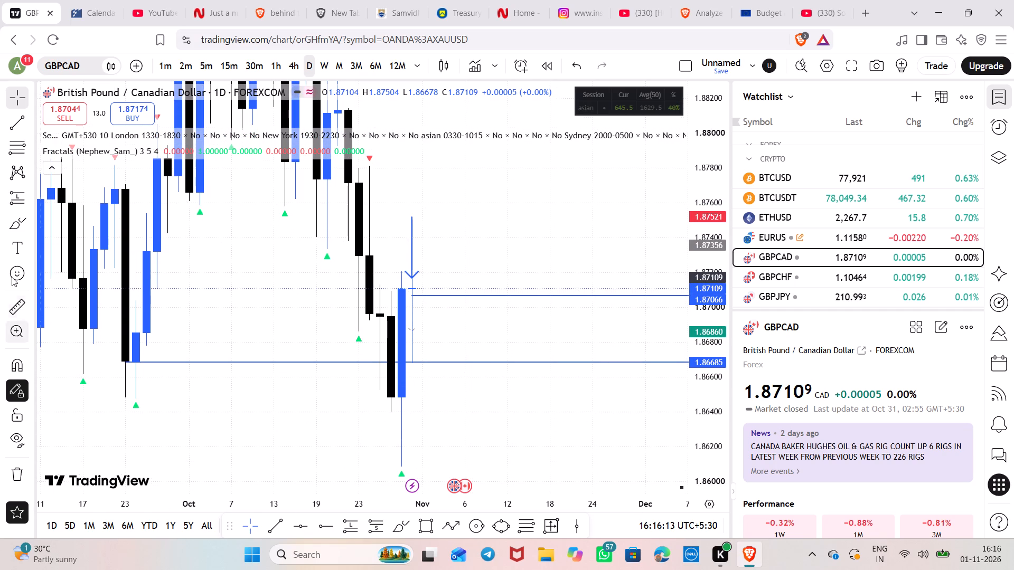
Turn on magnet snapping and move the upper horizontal ray to the 28 October daily candle's high at 1.87092.
{"action": "left_click", "coordinate": [470, 296]}
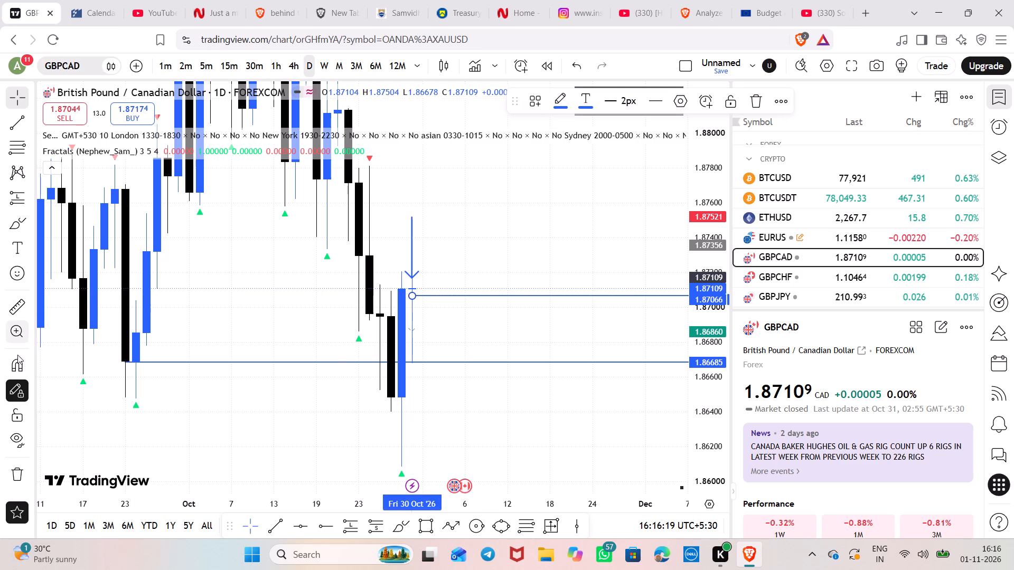
{"action": "left_click", "coordinate": [21, 370]}
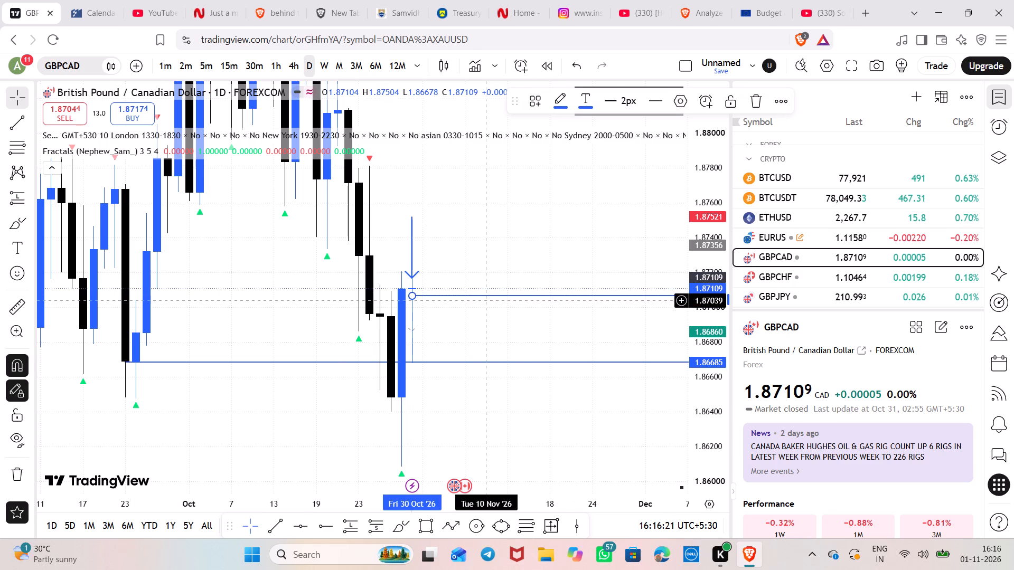
{"action": "left_click_drag", "start_coordinate": [487, 296], "coordinate": [457, 291]}
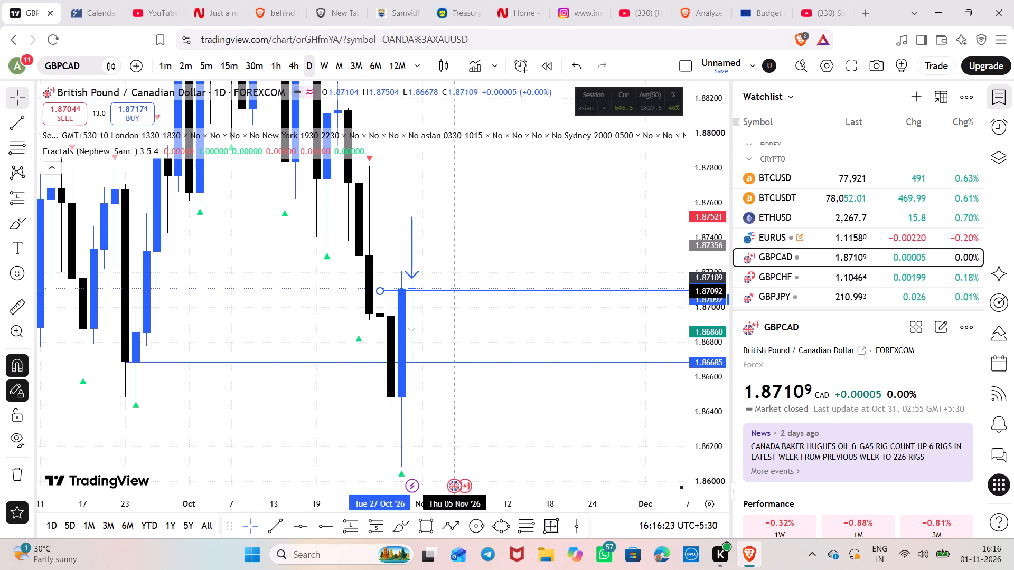
{"action": "left_click_drag", "start_coordinate": [457, 291], "coordinate": [466, 291]}
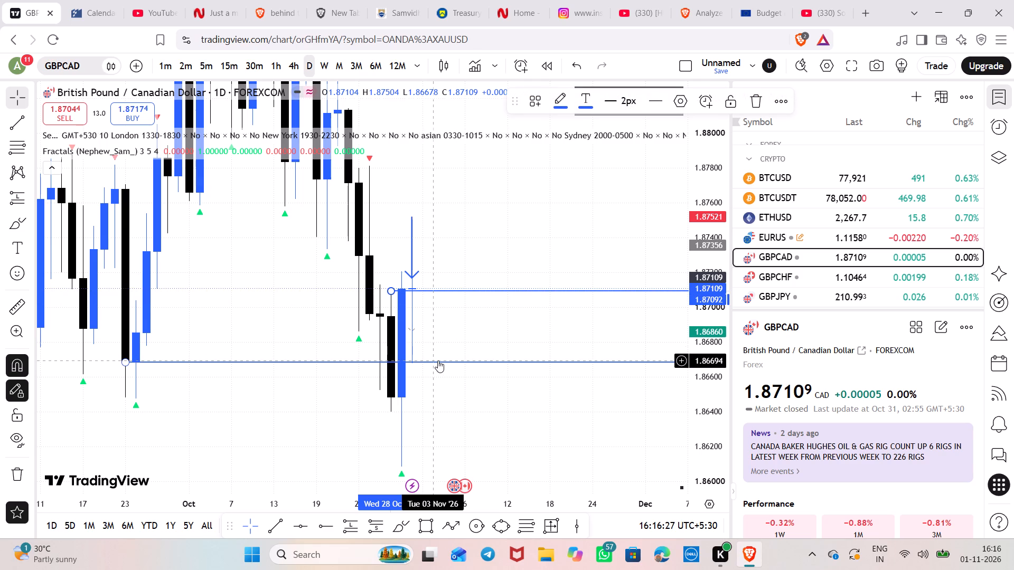
Move the lower horizontal ray to start at the 28 October daily candle's low, at 1.86395.
{"action": "left_click_drag", "start_coordinate": [438, 363], "coordinate": [551, 407]}
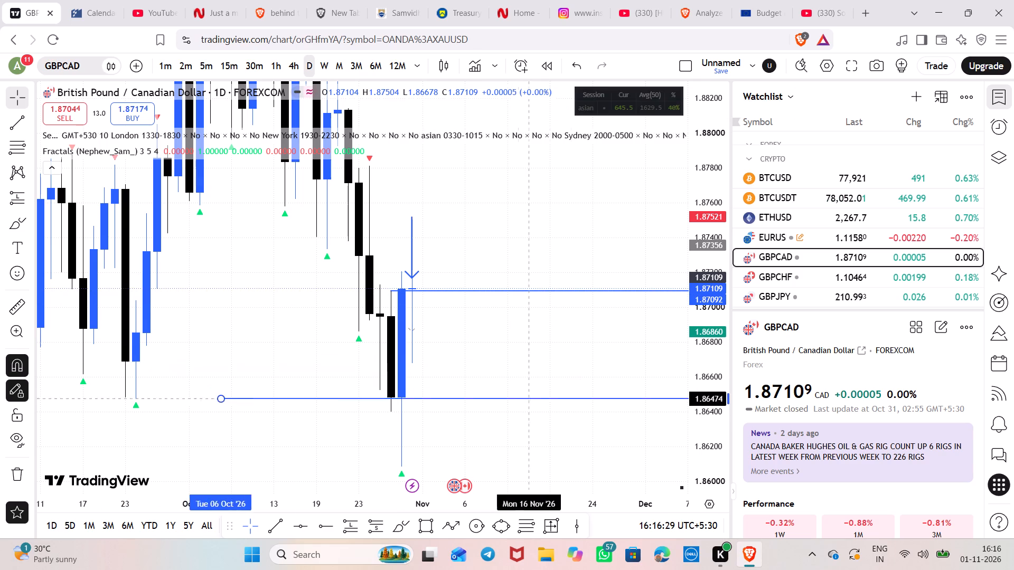
{"action": "left_click_drag", "start_coordinate": [551, 407], "coordinate": [694, 420]}
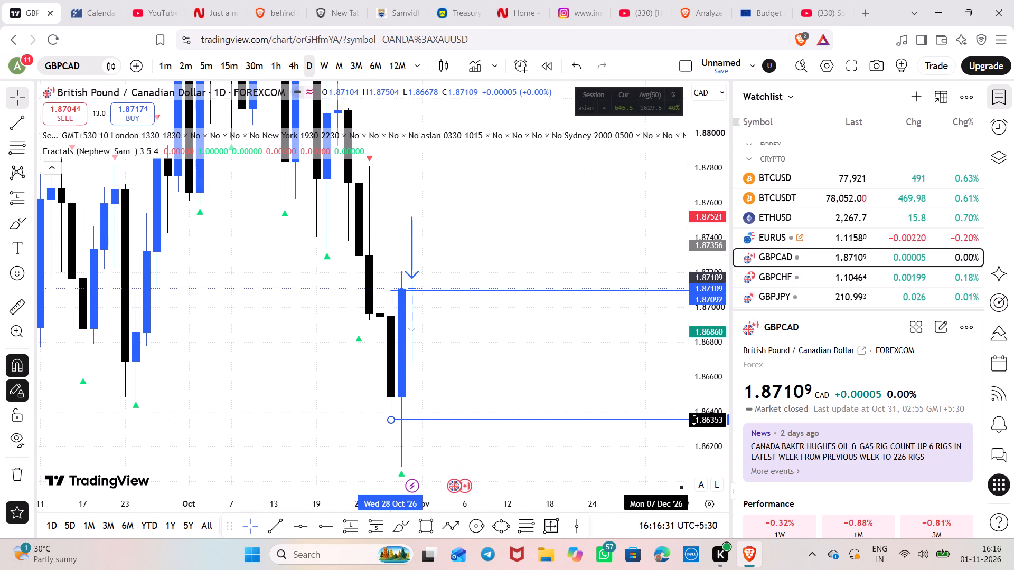
{"action": "left_click_drag", "start_coordinate": [694, 420], "coordinate": [696, 413]}
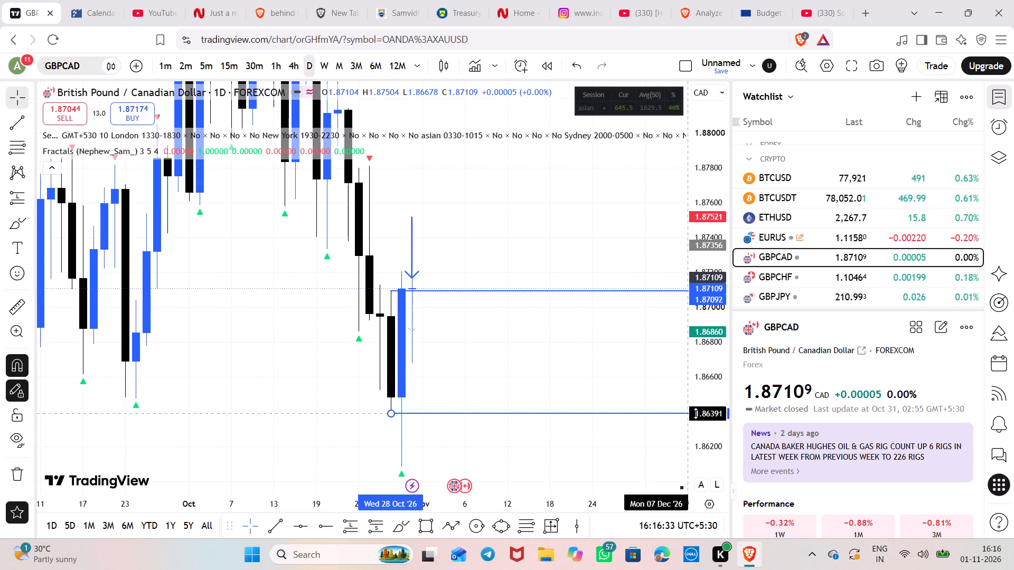
{"action": "left_click_drag", "start_coordinate": [696, 413], "coordinate": [696, 413]}
{"action": "left_click", "coordinate": [332, 392]}
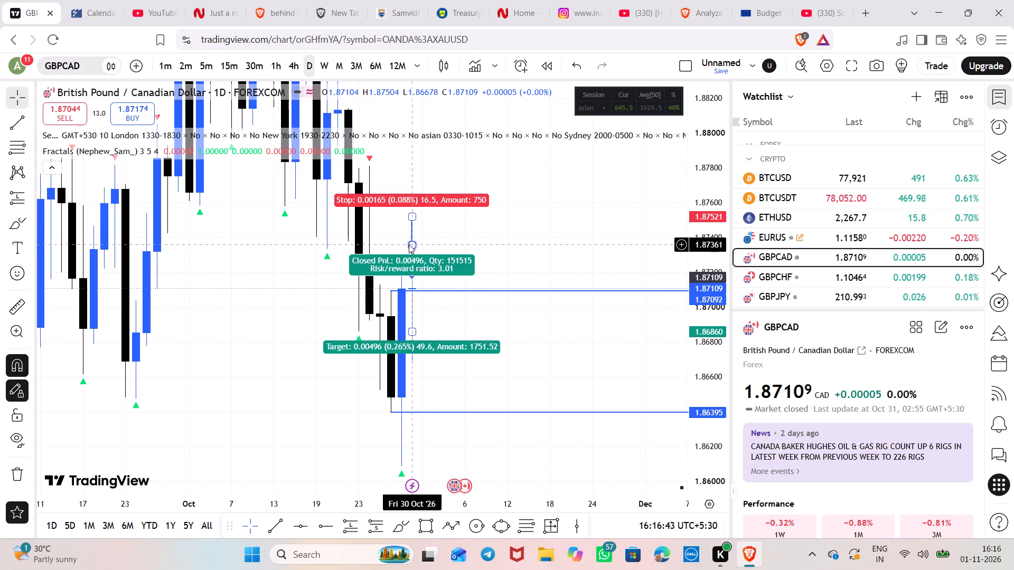
Delete the old short position and the downward arrow at the 30 October candle, and turn magnet snapping off.
{"action": "left_click", "coordinate": [409, 244]}
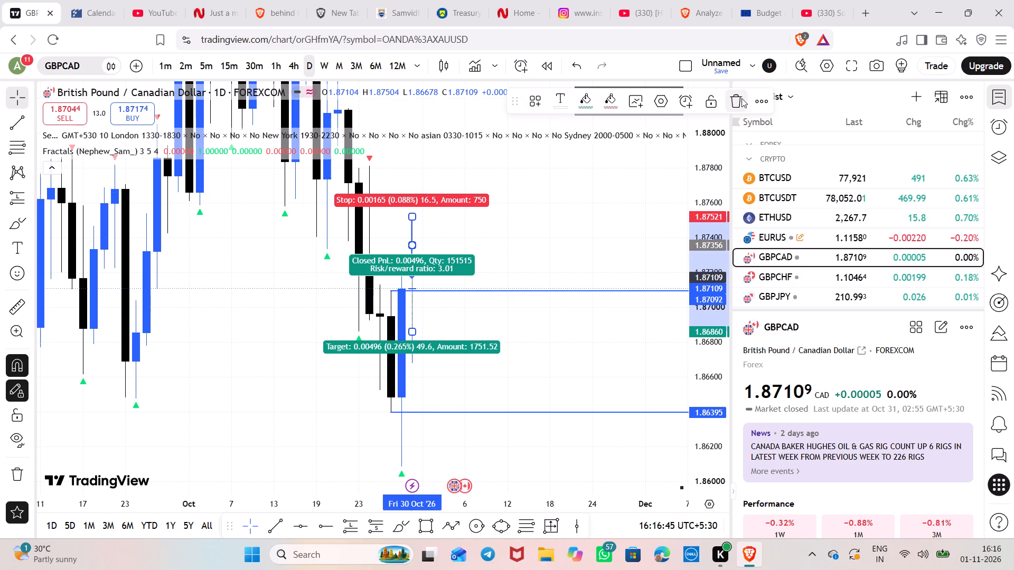
{"action": "left_click", "coordinate": [734, 98]}
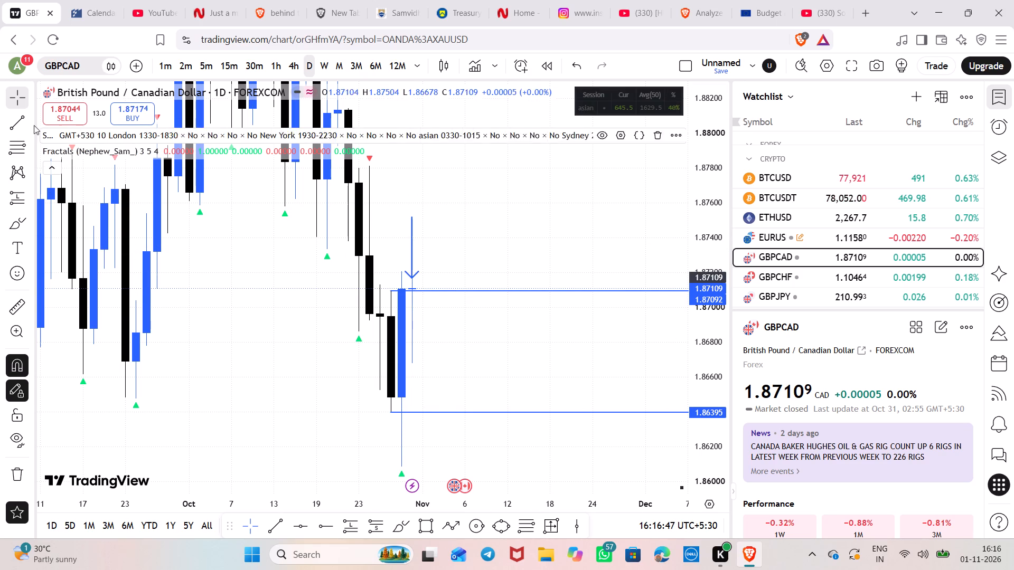
{"action": "left_click", "coordinate": [8, 360]}
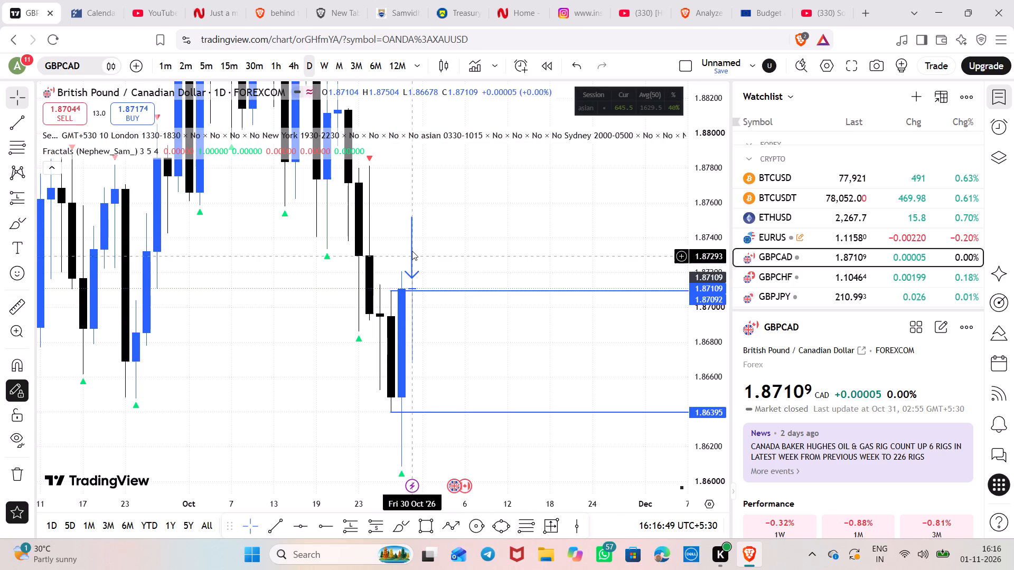
{"action": "left_click", "coordinate": [412, 251]}
{"action": "left_click", "coordinate": [708, 116]}
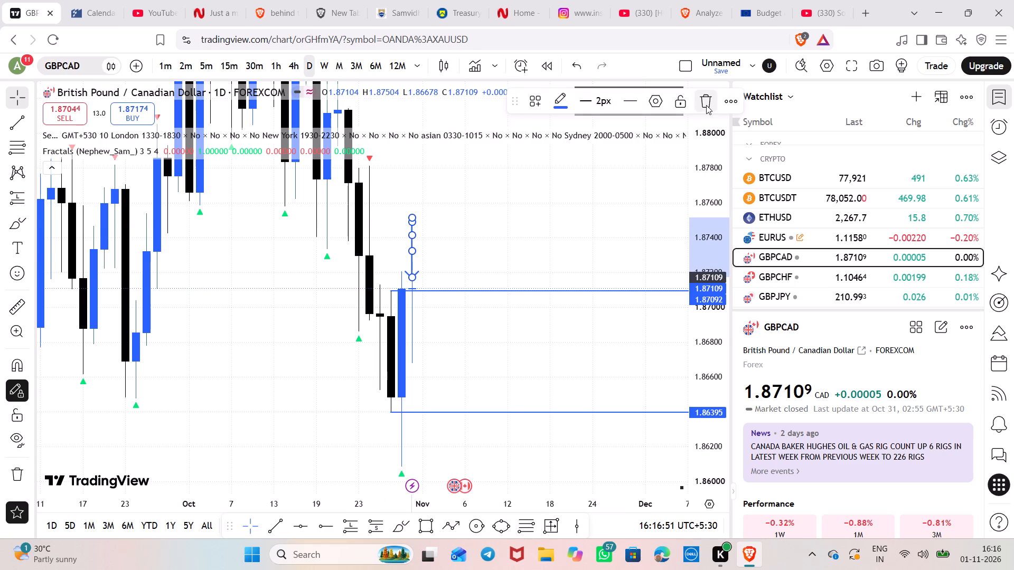
{"action": "left_click", "coordinate": [706, 105]}
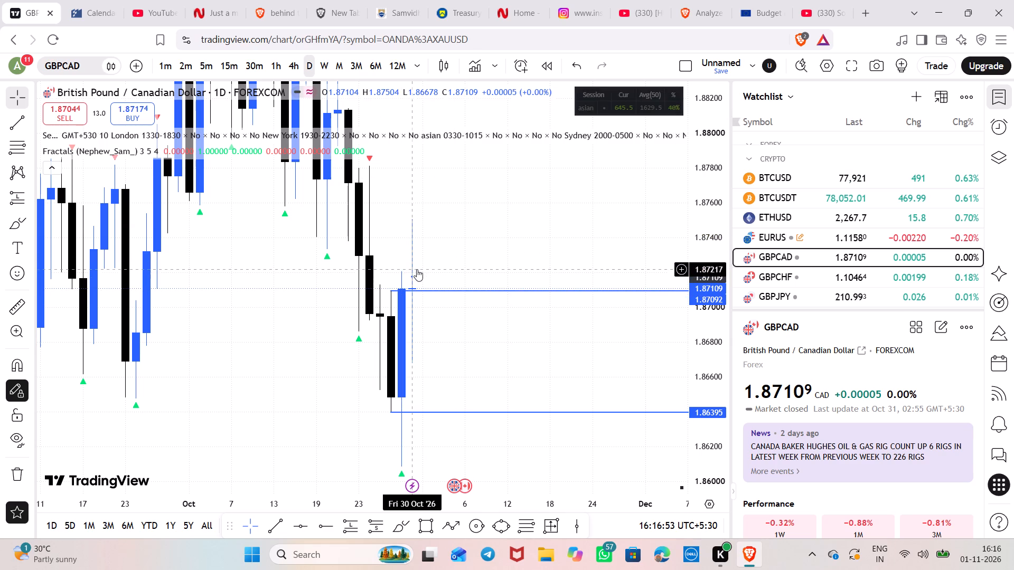
{"action": "left_click", "coordinate": [518, 251]}
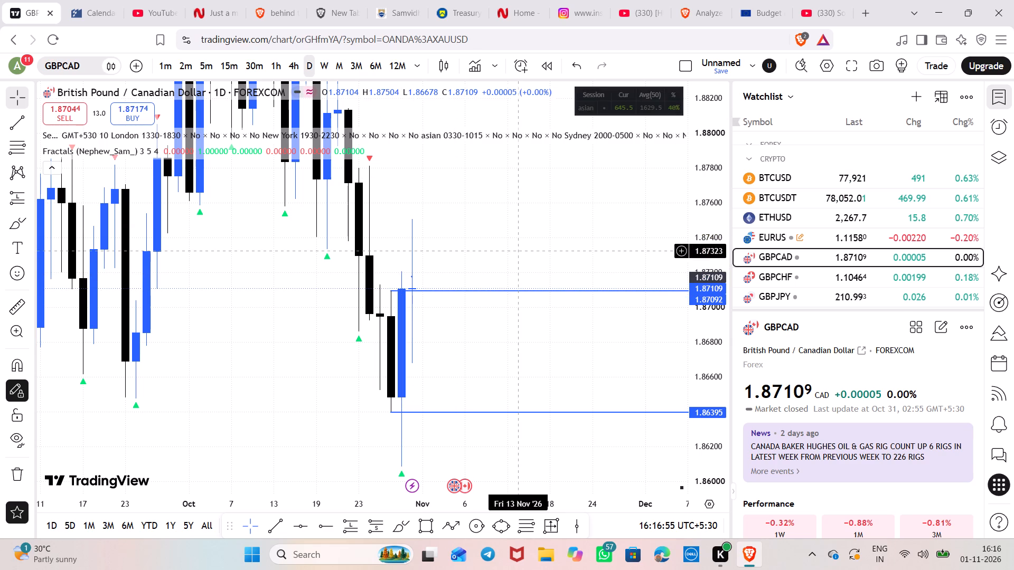
Examine GBPCAD on the 1-hour timeframe from 27 to 30 October in relation to the 1.87092 and 1.86395 levels.
{"action": "left_click", "coordinate": [283, 62]}
{"action": "scroll", "coordinate": [387, 339], "scroll_direction": "down", "scroll_amount": 5}
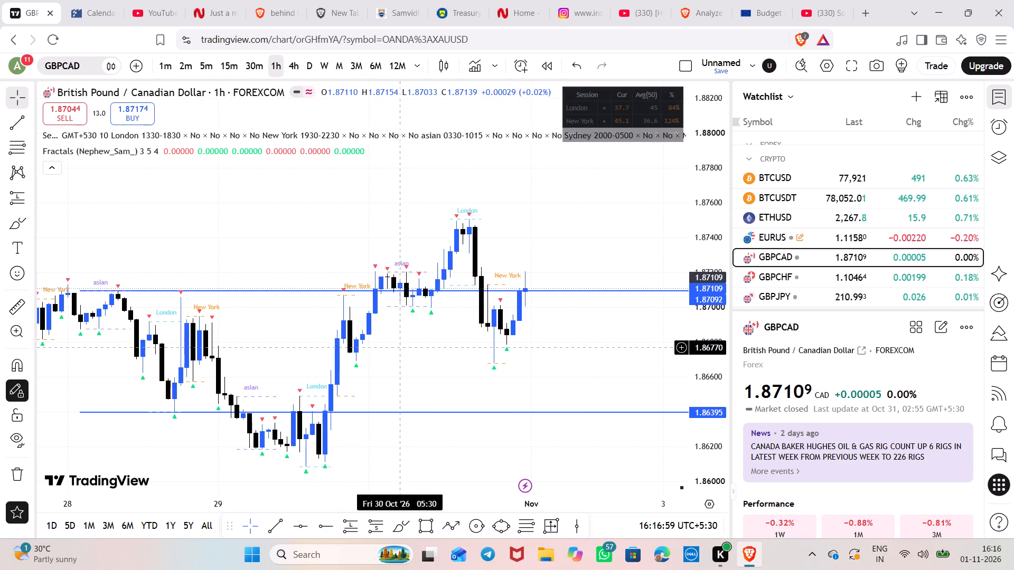
{"action": "scroll", "coordinate": [398, 347], "scroll_direction": "down", "scroll_amount": 2}
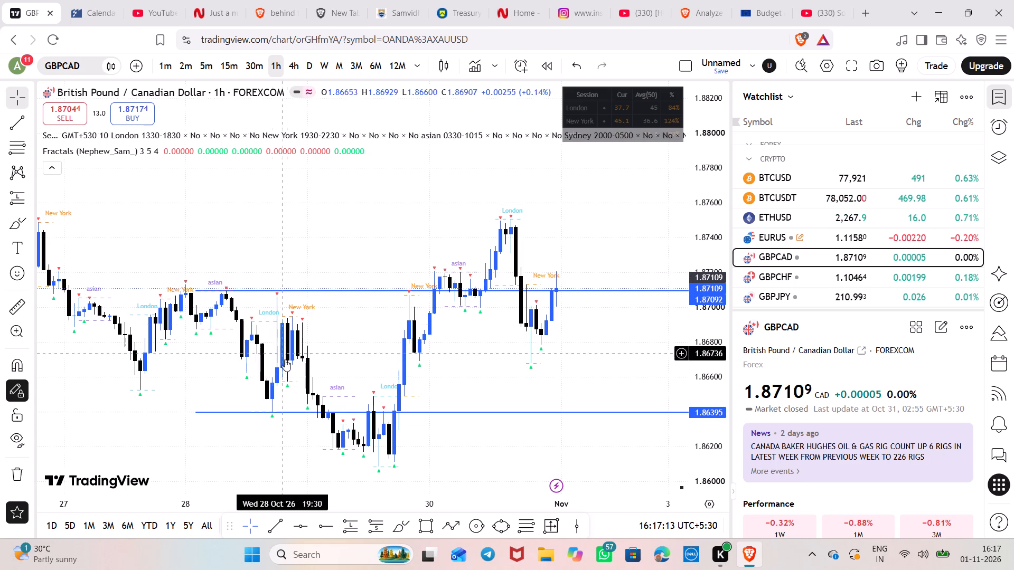
{"action": "scroll", "coordinate": [421, 338], "scroll_direction": "up", "scroll_amount": 2}
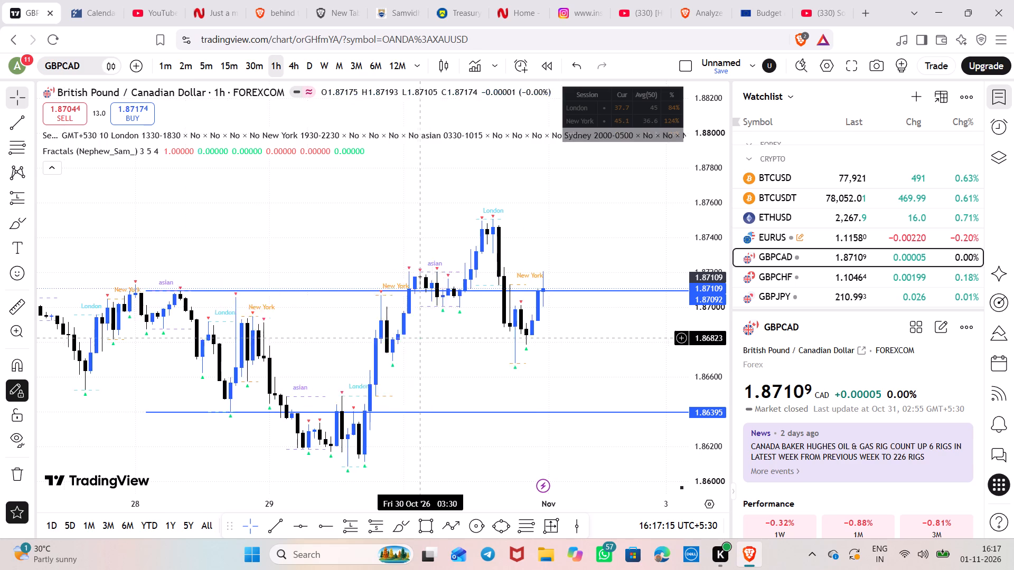
{"action": "scroll", "coordinate": [421, 338], "scroll_direction": "up", "scroll_amount": 2}
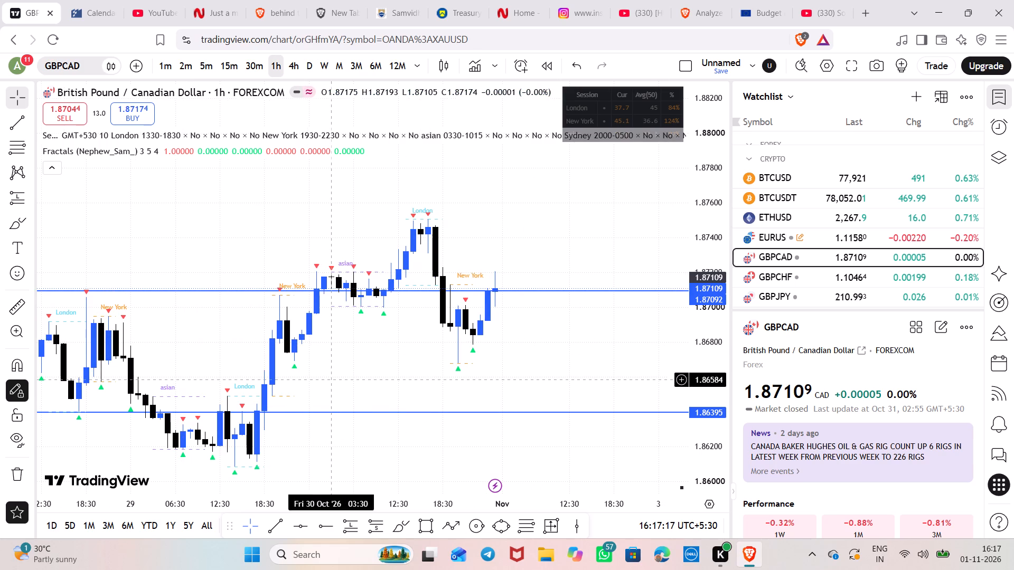
{"action": "left_click_drag", "start_coordinate": [331, 379], "coordinate": [410, 325]}
{"action": "scroll", "coordinate": [380, 358], "scroll_direction": "up", "scroll_amount": 2}
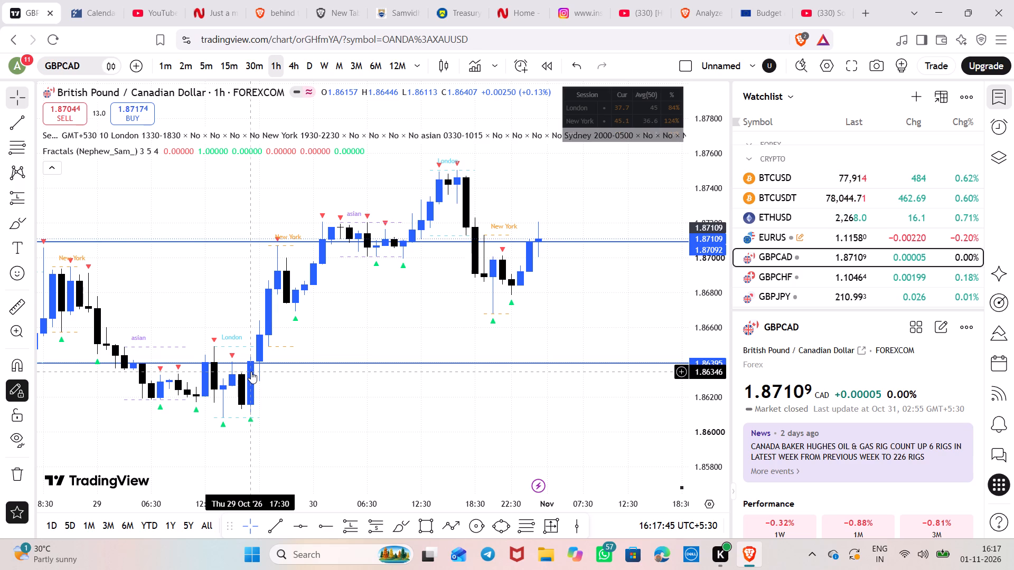
Switch GBPCAD to the 15-minute timeframe and examine the 27 to 30 October sessions around the two horizontal levels.
{"action": "left_click", "coordinate": [220, 74]}
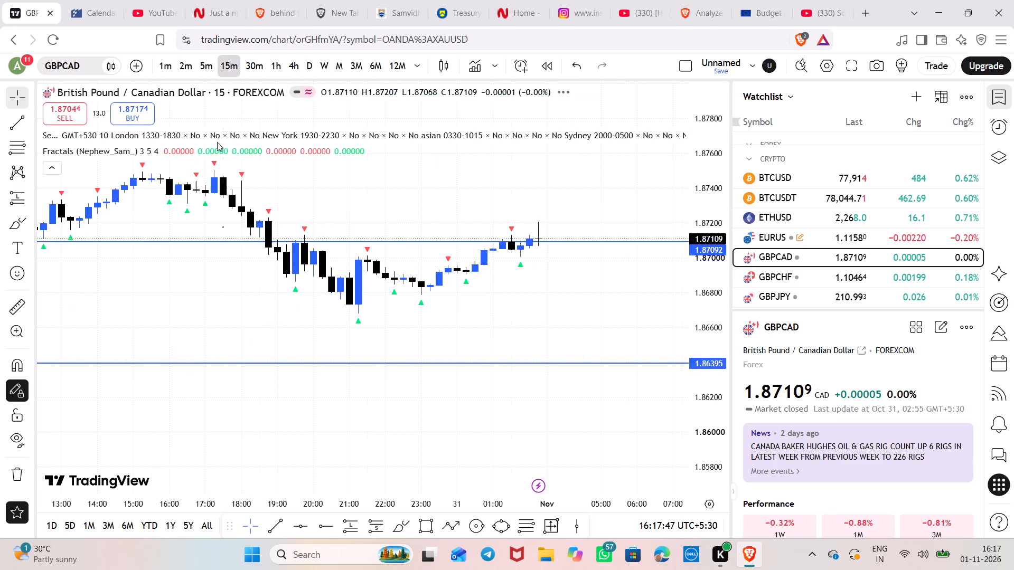
{"action": "scroll", "coordinate": [289, 388], "scroll_direction": "down", "scroll_amount": 13}
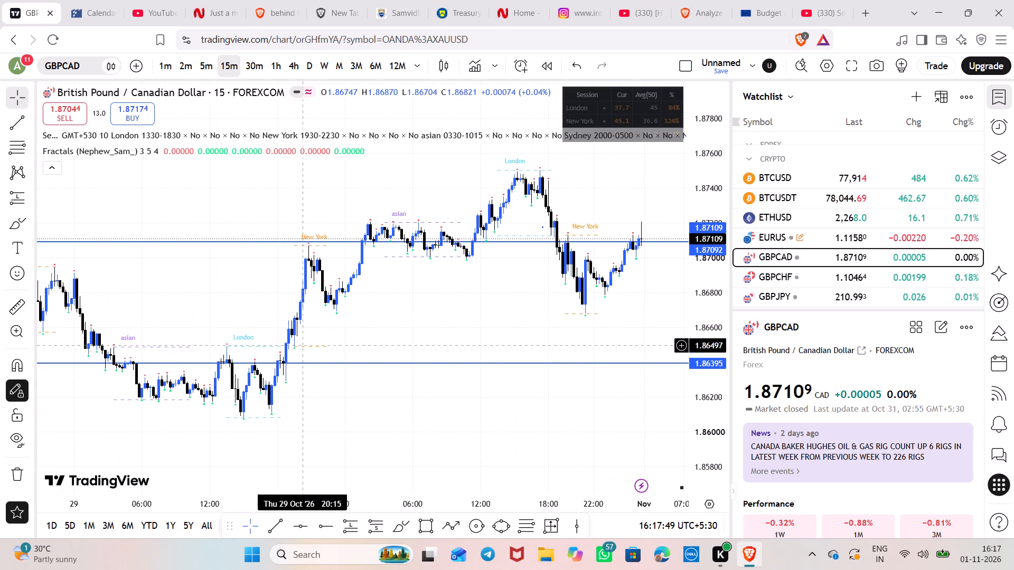
{"action": "left_click_drag", "start_coordinate": [261, 302], "coordinate": [461, 287]}
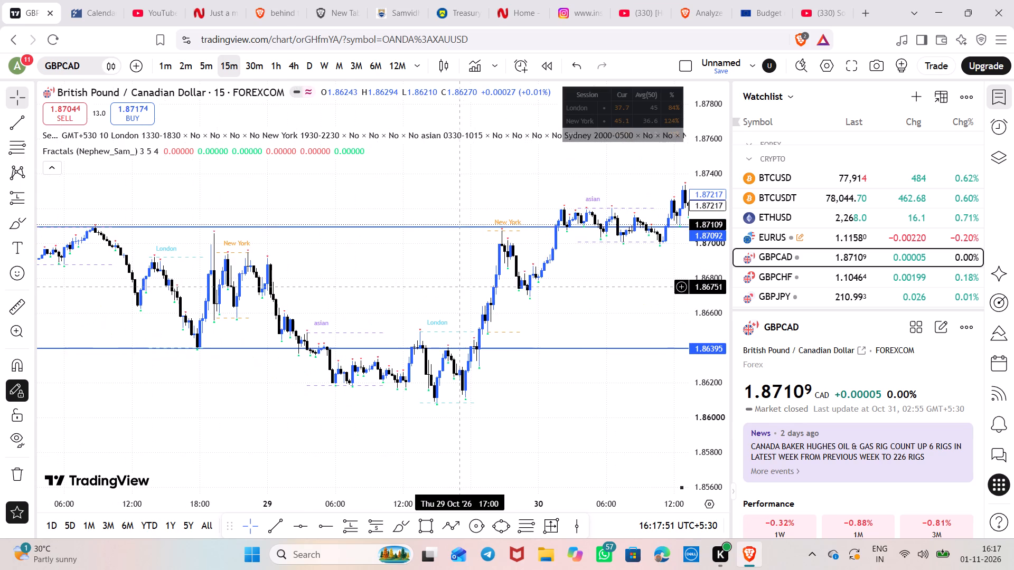
{"action": "scroll", "coordinate": [463, 287], "scroll_direction": "up", "scroll_amount": 4}
{"action": "scroll", "coordinate": [463, 287], "scroll_direction": "down", "scroll_amount": 8}
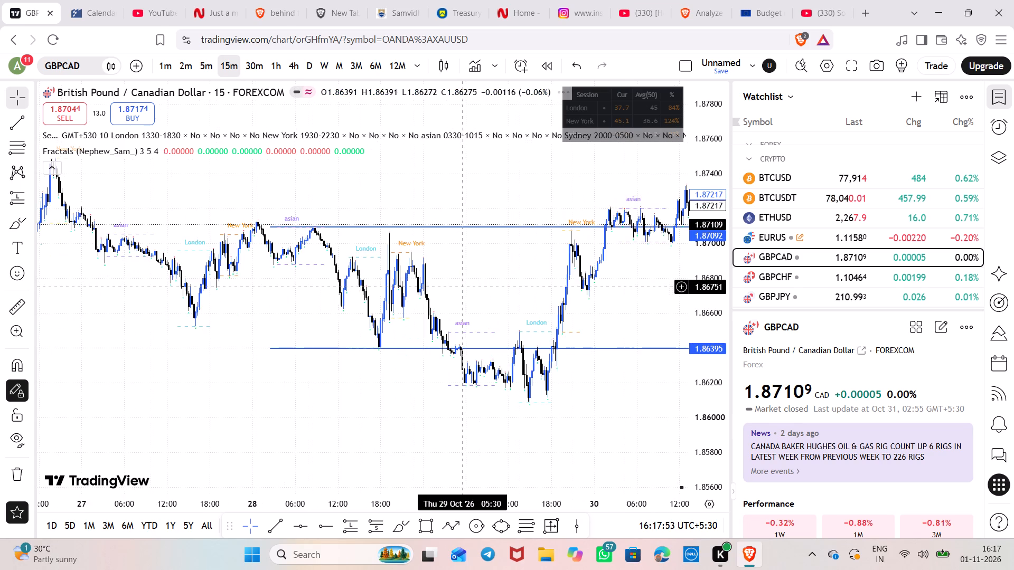
{"action": "scroll", "coordinate": [463, 287], "scroll_direction": "up", "scroll_amount": 4}
{"action": "scroll", "coordinate": [700, 339], "scroll_direction": "up", "scroll_amount": 8}
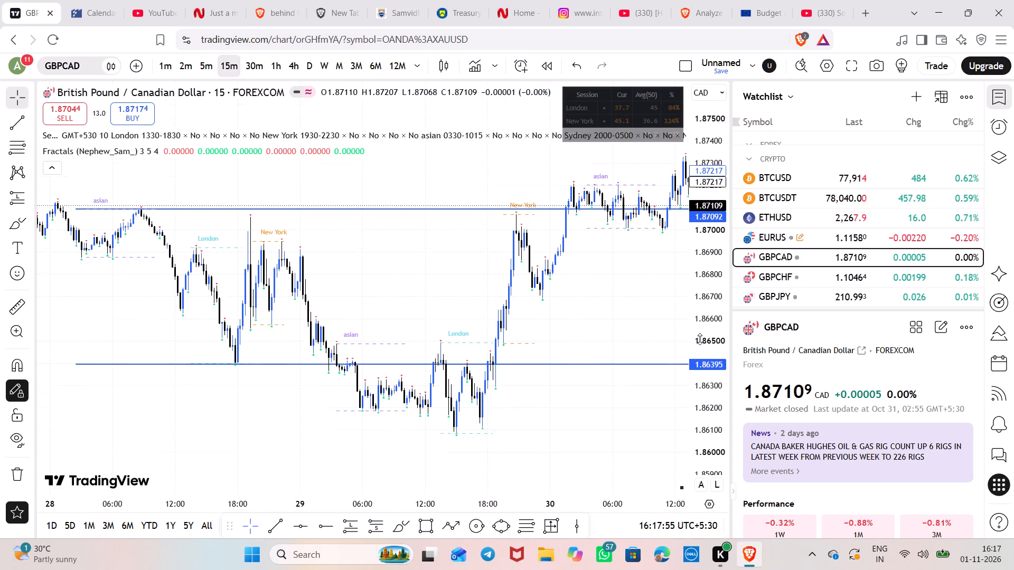
Examine the 29 October London and New York session candles around the 1.86395 level on the 15-minute chart.
{"action": "scroll", "coordinate": [700, 339], "scroll_direction": "up", "scroll_amount": 7}
{"action": "scroll", "coordinate": [561, 309], "scroll_direction": "up", "scroll_amount": 5}
{"action": "left_click_drag", "start_coordinate": [512, 333], "coordinate": [541, 322]}
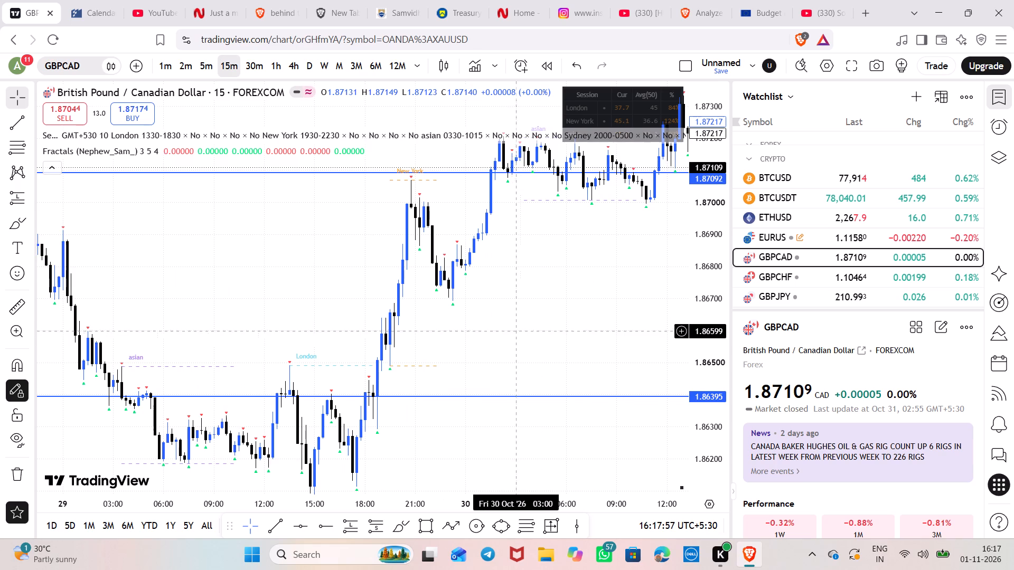
{"action": "left_click_drag", "start_coordinate": [541, 322], "coordinate": [585, 312]}
{"action": "scroll", "coordinate": [438, 322], "scroll_direction": "up", "scroll_amount": 4}
{"action": "left_click_drag", "start_coordinate": [437, 331], "coordinate": [468, 292]}
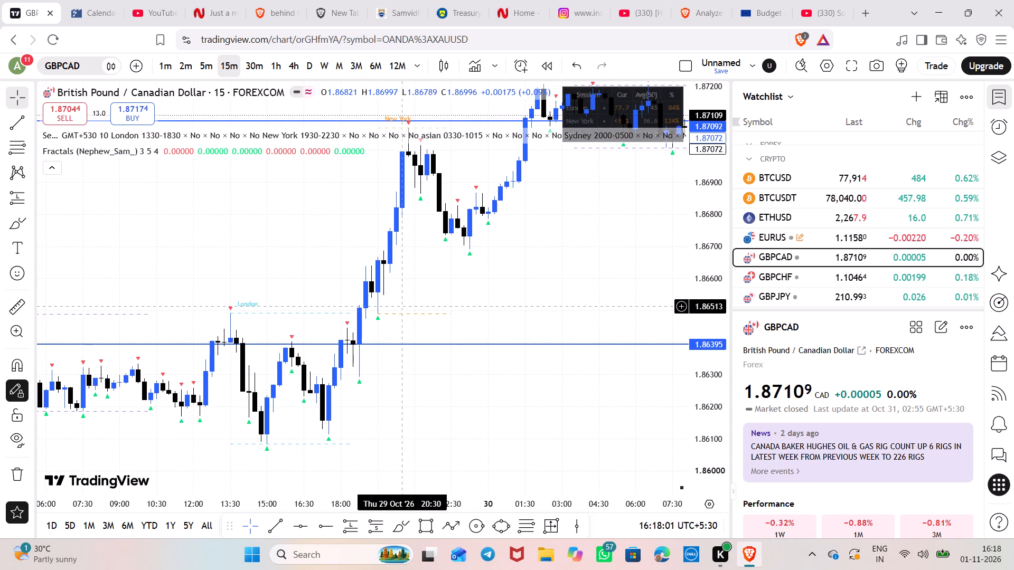
{"action": "left_click_drag", "start_coordinate": [398, 297], "coordinate": [399, 337]}
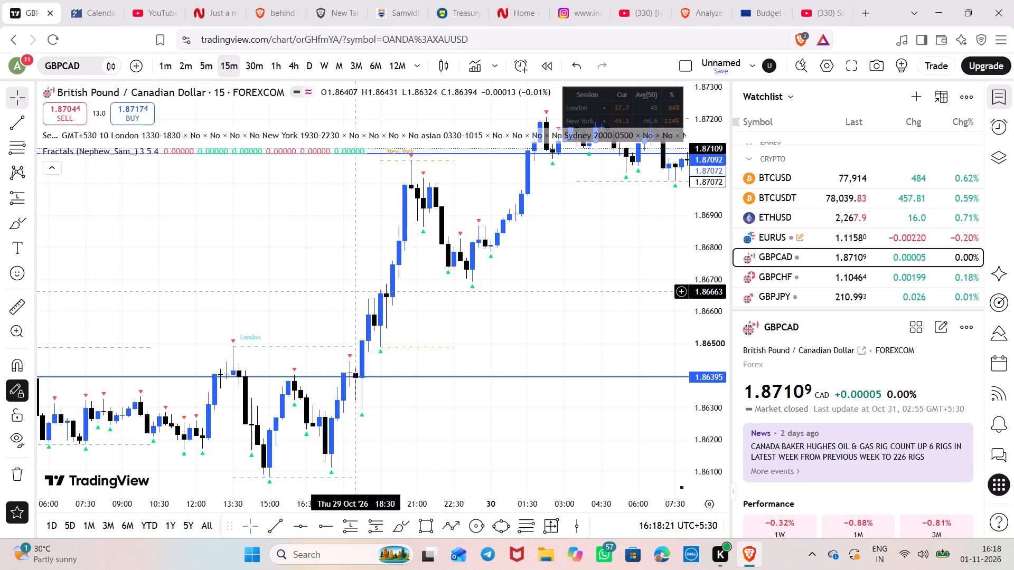
{"action": "left_click_drag", "start_coordinate": [358, 291], "coordinate": [405, 226]}
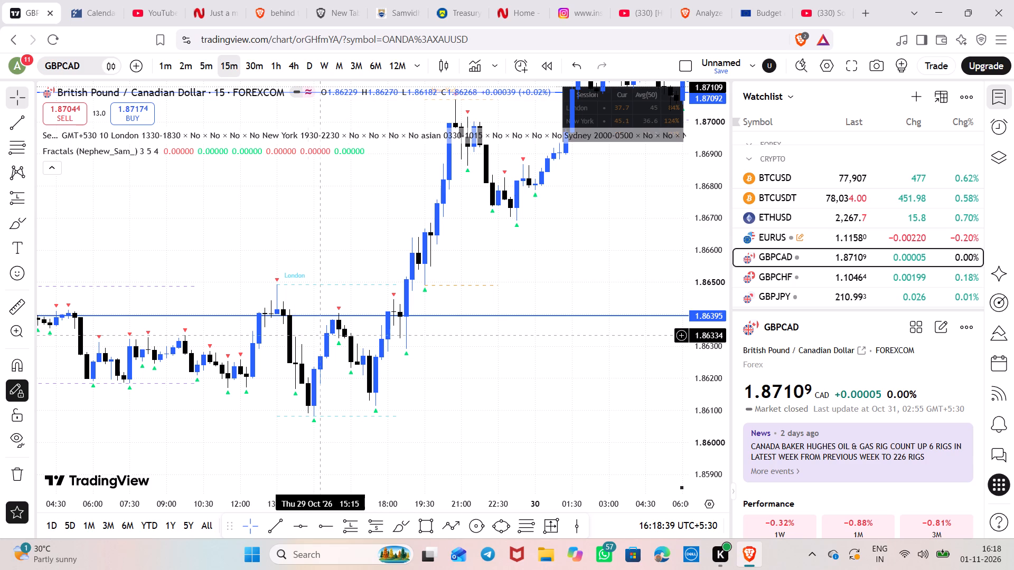
{"action": "scroll", "coordinate": [318, 335], "scroll_direction": "down", "scroll_amount": 3}
{"action": "scroll", "coordinate": [318, 335], "scroll_direction": "up", "scroll_amount": 5}
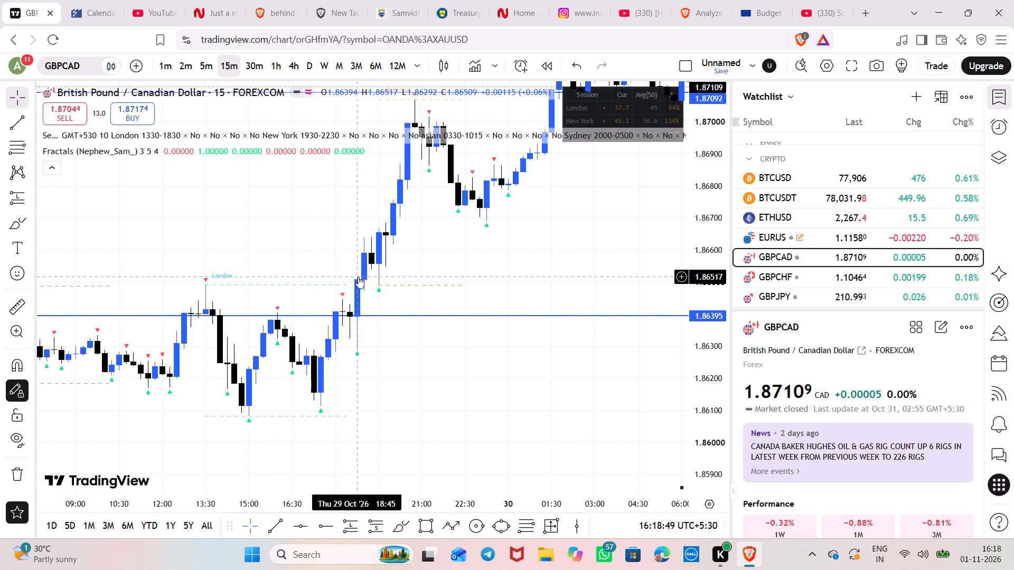
Examine the 29 October Asian, London and New York session candles around the 1.86395 level on the GBPCAD 15-minute chart.
{"action": "left_click_drag", "start_coordinate": [403, 239], "coordinate": [403, 275]}
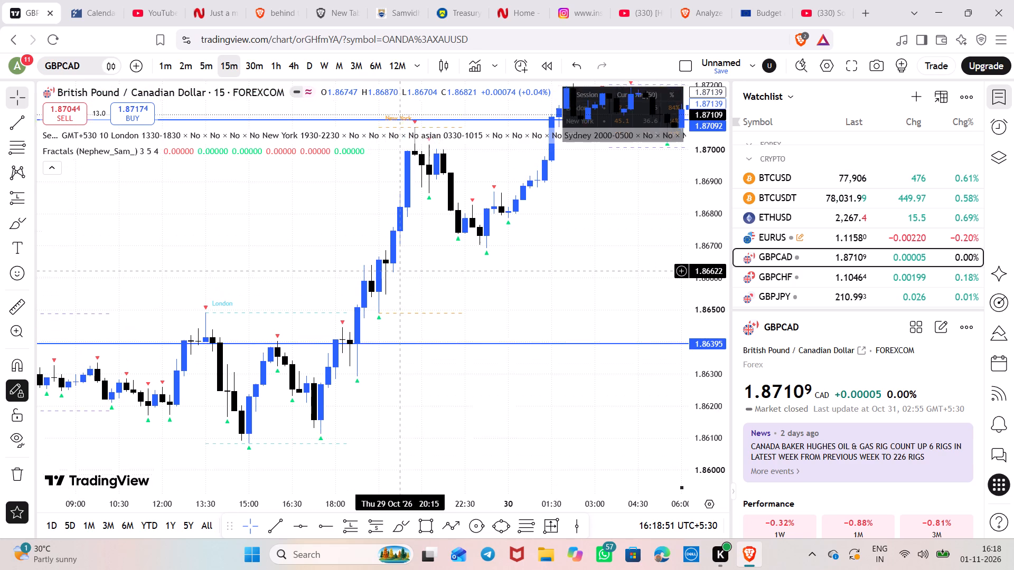
{"action": "left_click_drag", "start_coordinate": [403, 275], "coordinate": [405, 278]}
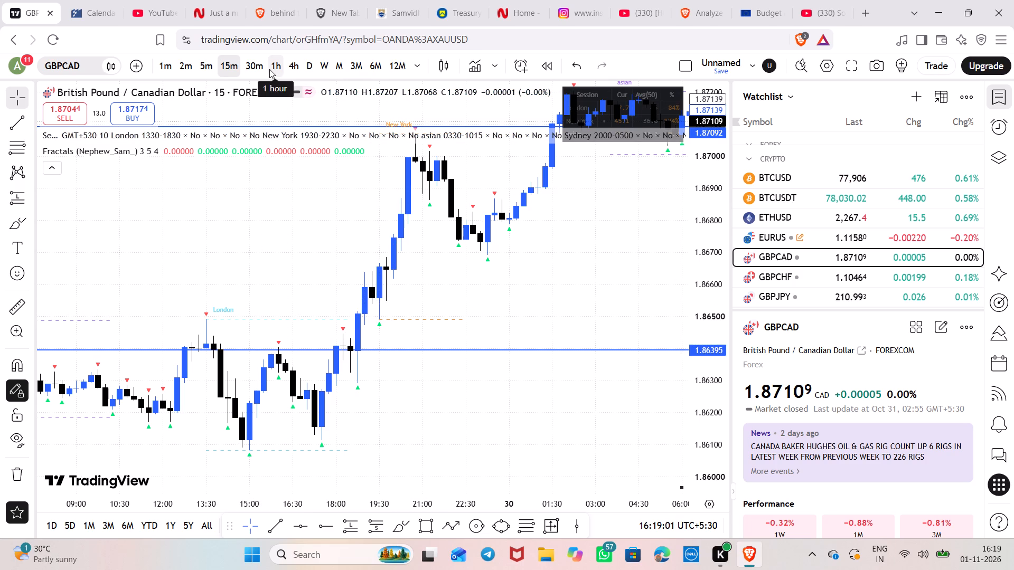
{"action": "left_click_drag", "start_coordinate": [336, 226], "coordinate": [338, 318]}
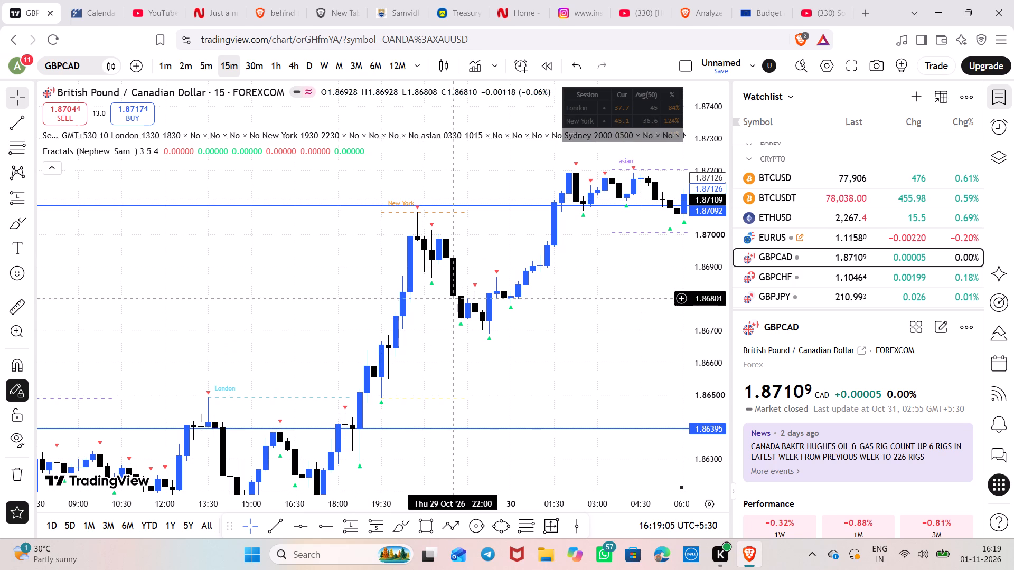
{"action": "left_click_drag", "start_coordinate": [541, 307], "coordinate": [644, 102]}
{"action": "left_click_drag", "start_coordinate": [314, 329], "coordinate": [323, 329]}
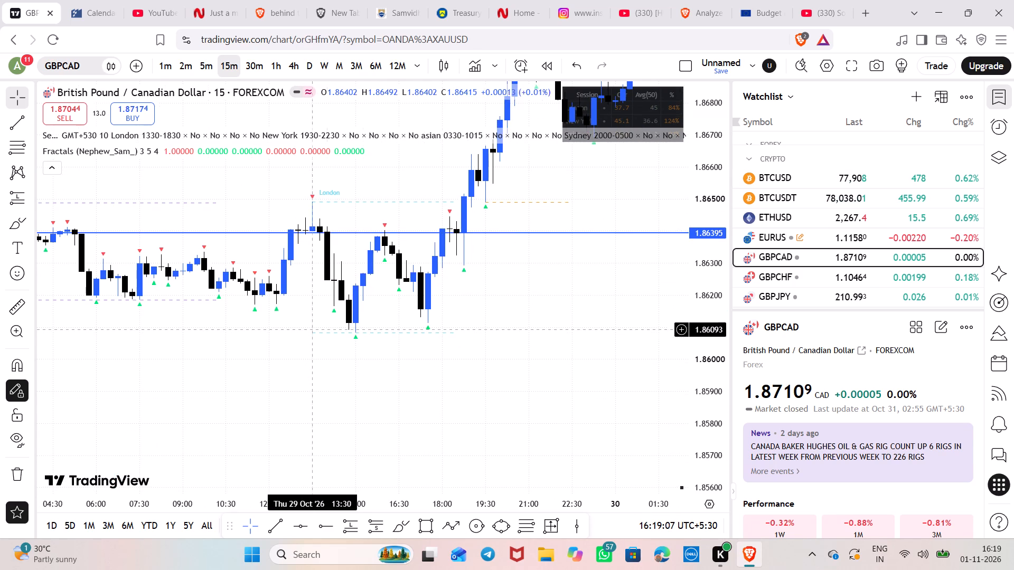
{"action": "left_click_drag", "start_coordinate": [323, 329], "coordinate": [467, 379]}
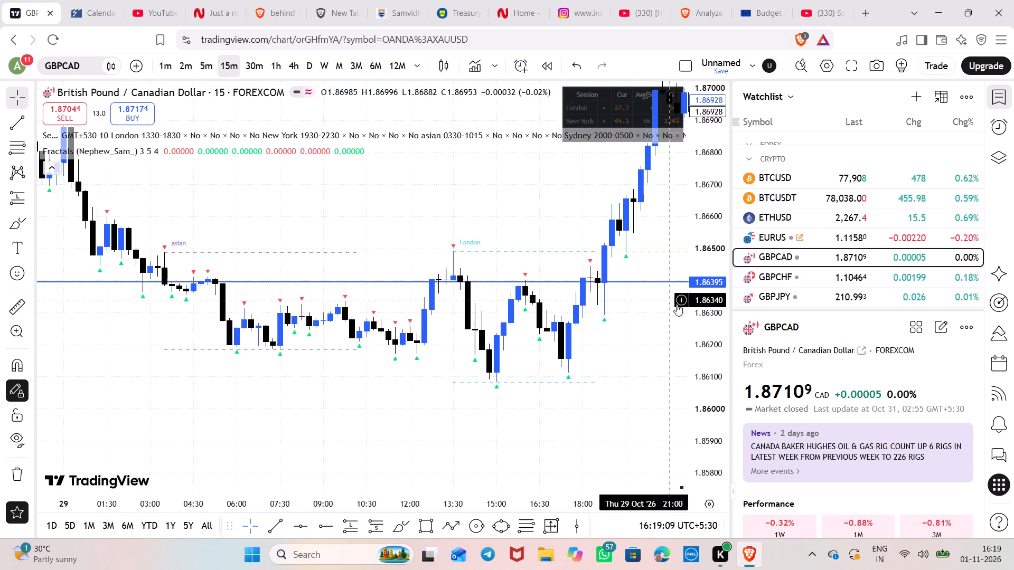
{"action": "scroll", "coordinate": [715, 319], "scroll_direction": "up", "scroll_amount": 20}
{"action": "scroll", "coordinate": [715, 319], "scroll_direction": "up", "scroll_amount": 1}
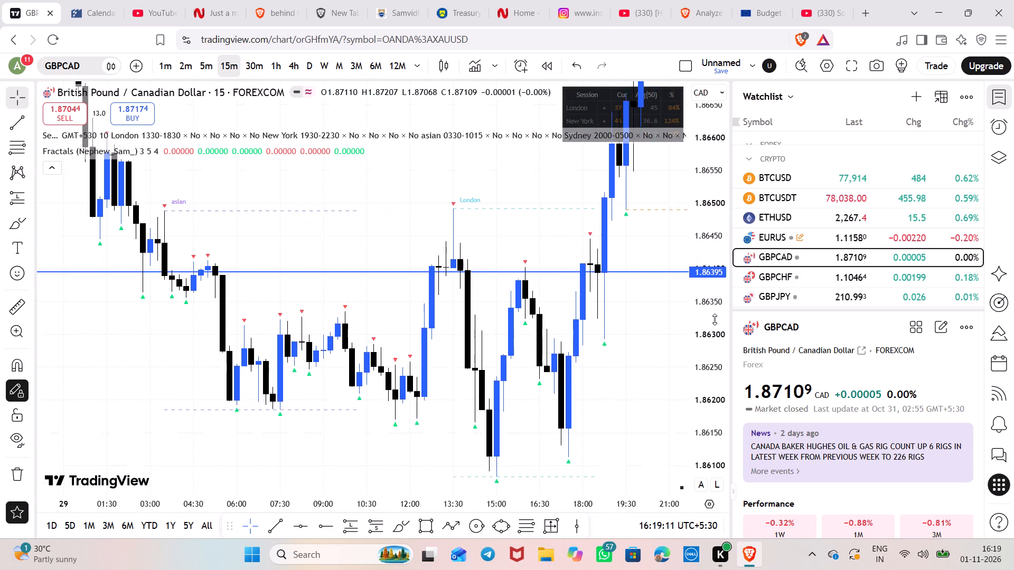
{"action": "scroll", "coordinate": [715, 319], "scroll_direction": "up", "scroll_amount": 2}
{"action": "scroll", "coordinate": [458, 373], "scroll_direction": "up", "scroll_amount": 3}
{"action": "left_click_drag", "start_coordinate": [374, 413], "coordinate": [410, 389]}
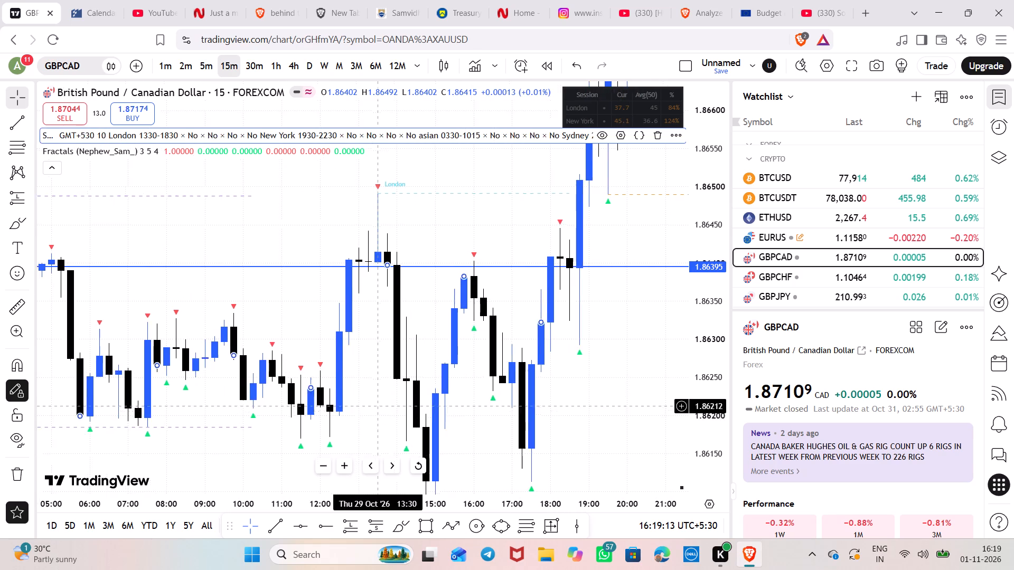
{"action": "left_click_drag", "start_coordinate": [410, 389], "coordinate": [481, 370]}
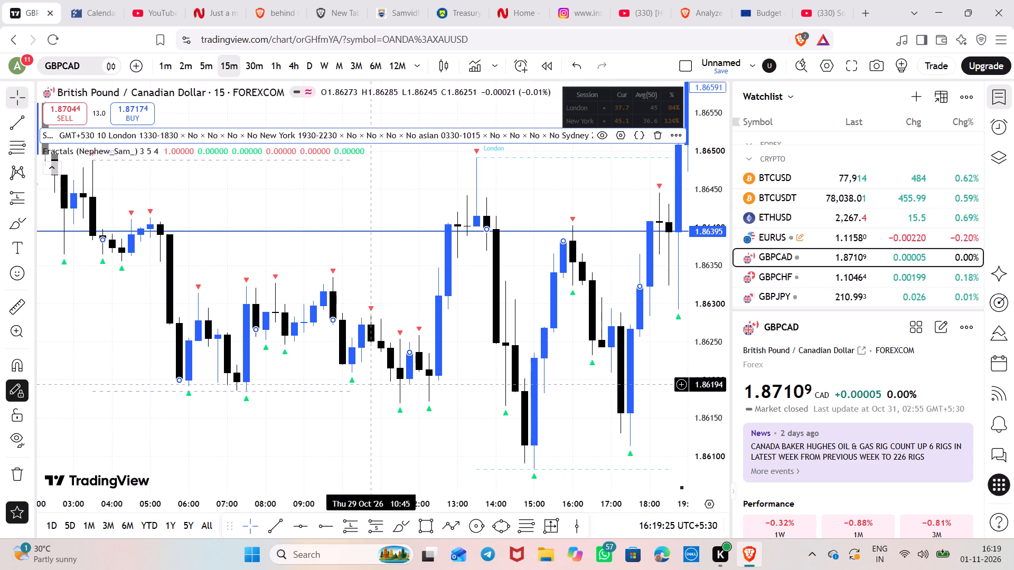
{"action": "left_click_drag", "start_coordinate": [467, 354], "coordinate": [391, 355]}
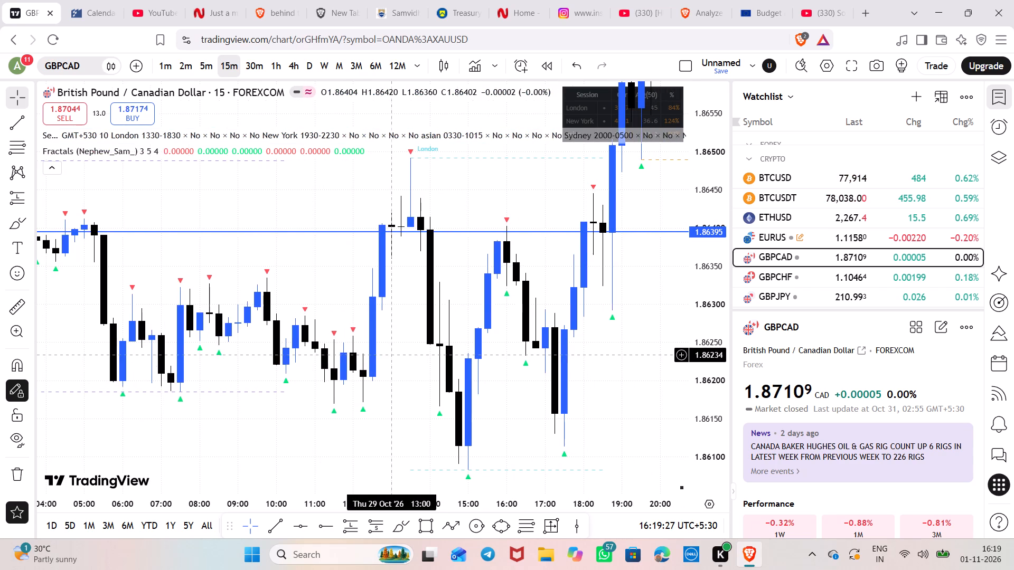
{"action": "scroll", "coordinate": [392, 355], "scroll_direction": "down", "scroll_amount": 5}
{"action": "scroll", "coordinate": [701, 252], "scroll_direction": "down", "scroll_amount": 6}
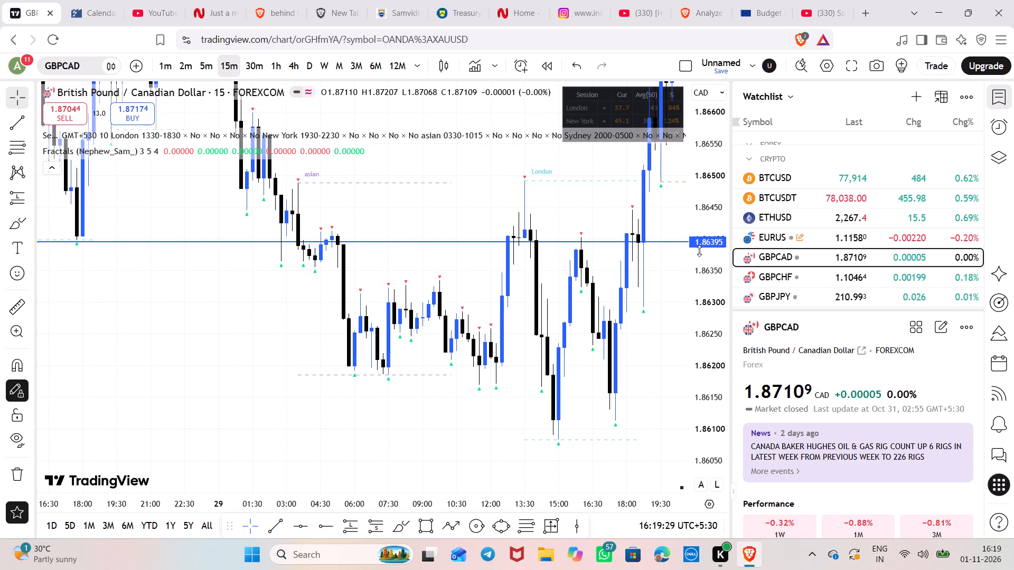
{"action": "scroll", "coordinate": [699, 251], "scroll_direction": "down", "scroll_amount": 5}
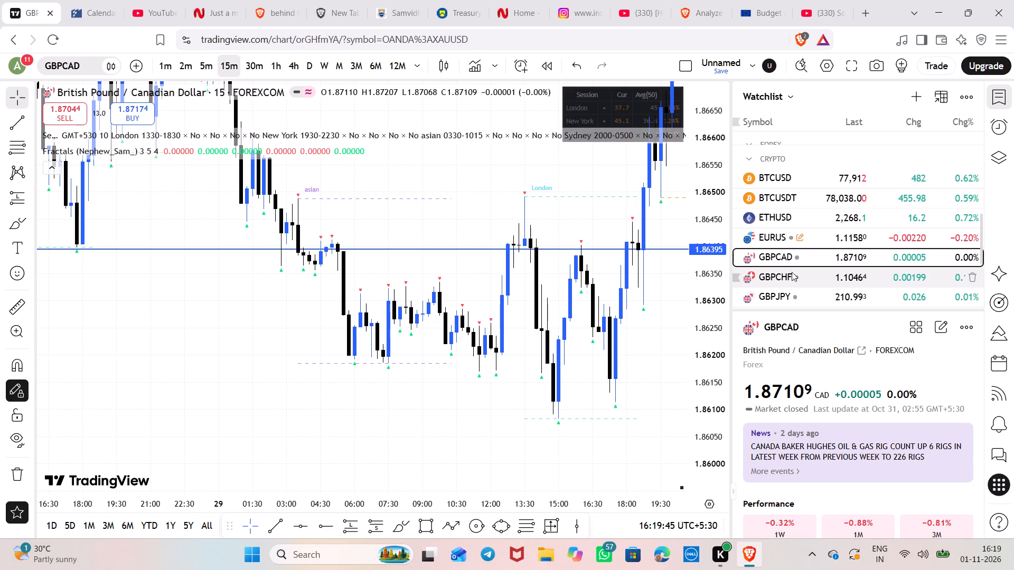
Open the GBPCHF chart from the watchlist and clear the symbol's red flag.
{"action": "left_click", "coordinate": [738, 273]}
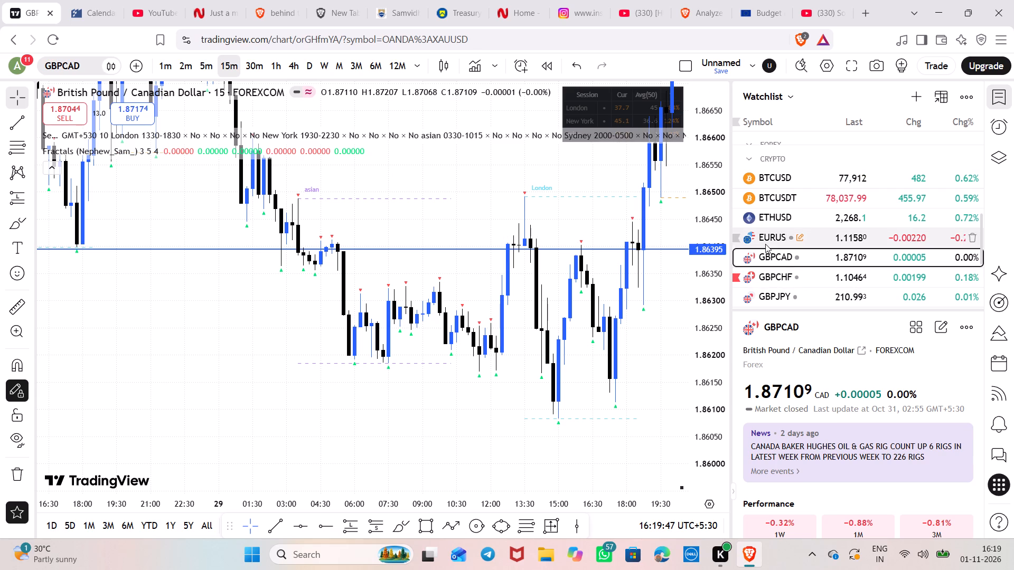
{"action": "left_click", "coordinate": [790, 279]}
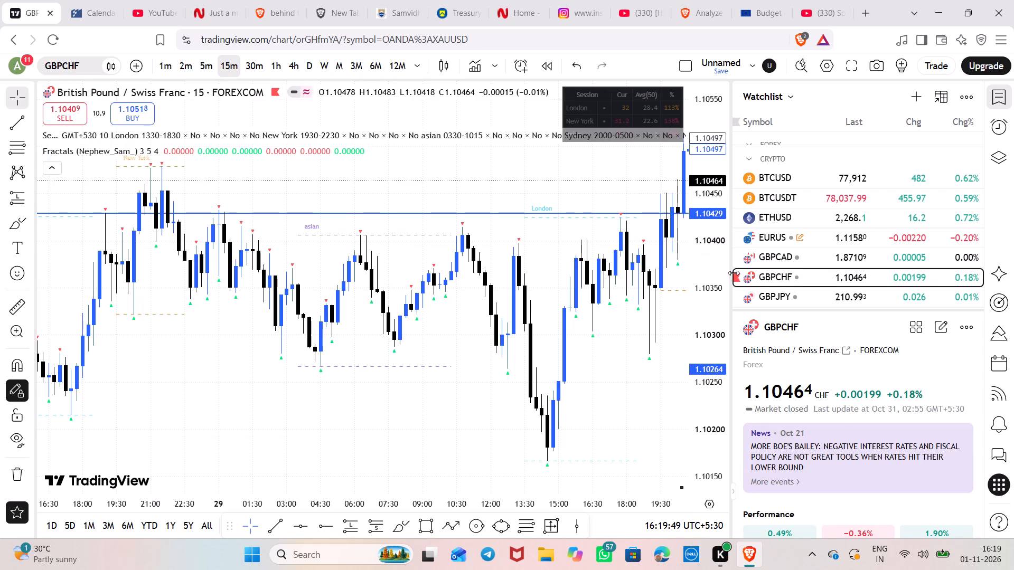
{"action": "left_click", "coordinate": [735, 275]}
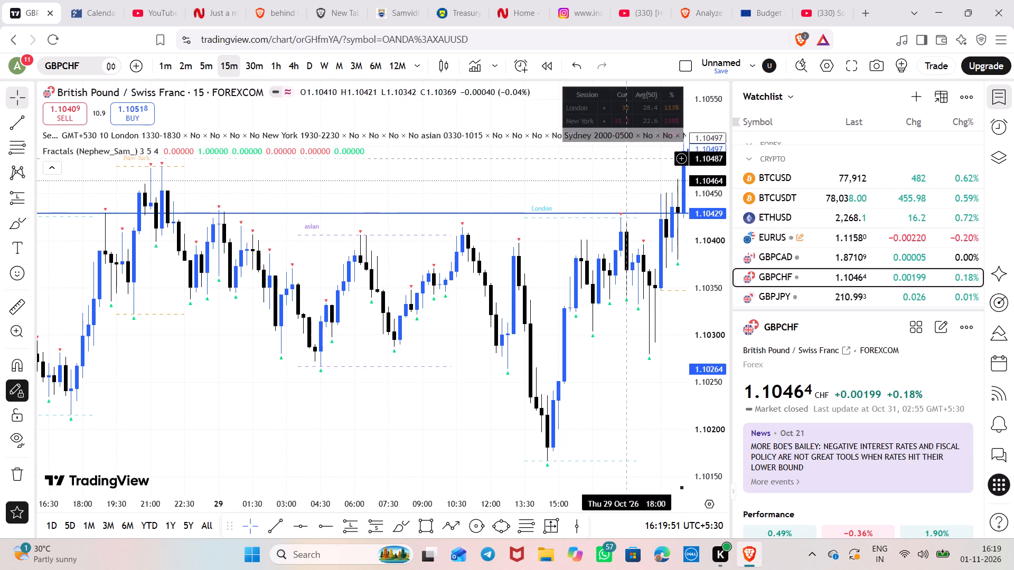
Switch the GBPCHF chart to the daily timeframe.
{"action": "left_click", "coordinate": [303, 63]}
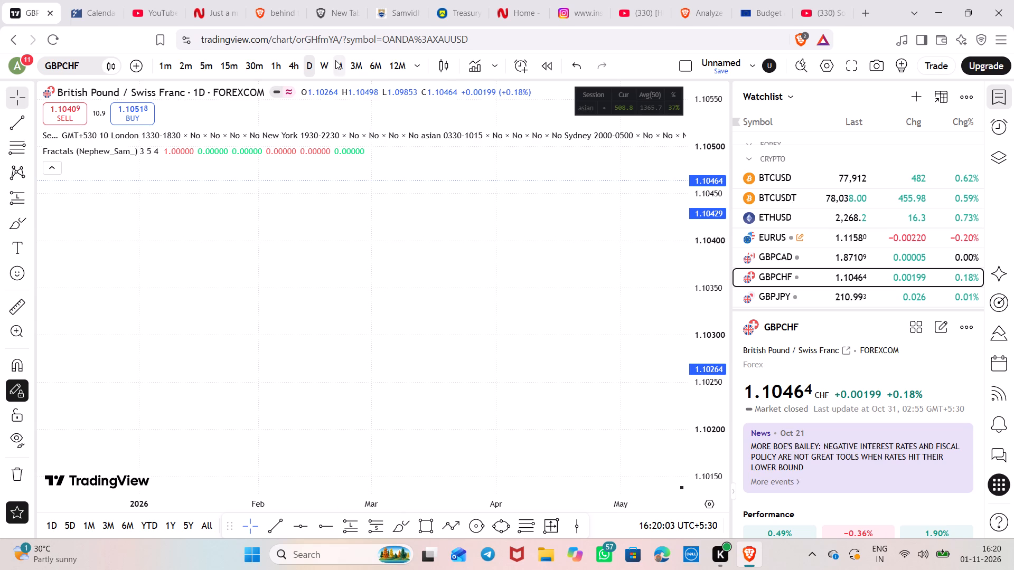
{"action": "left_click", "coordinate": [897, 554]}
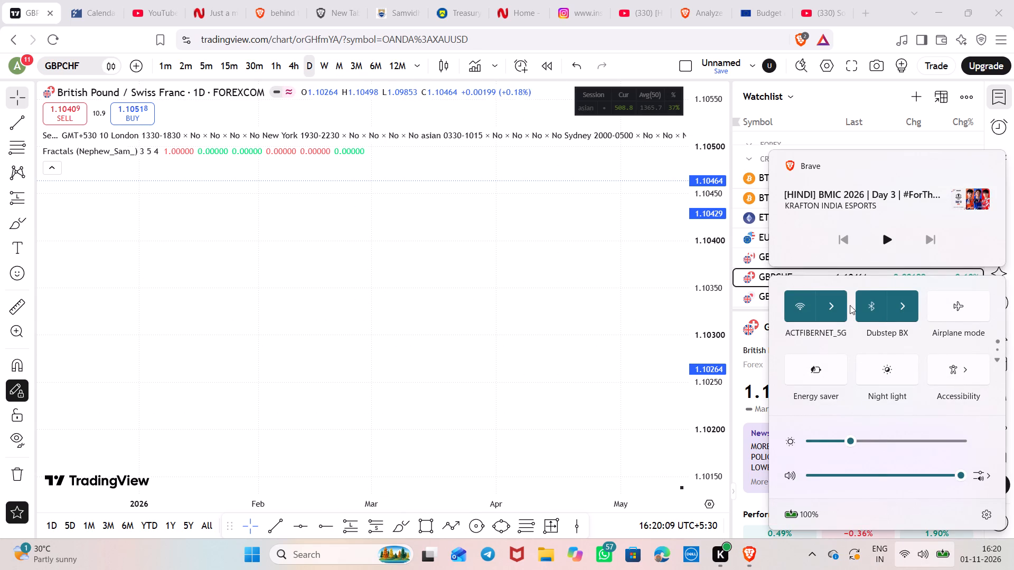
{"action": "left_click", "coordinate": [557, 294]}
{"action": "left_click", "coordinate": [288, 72]}
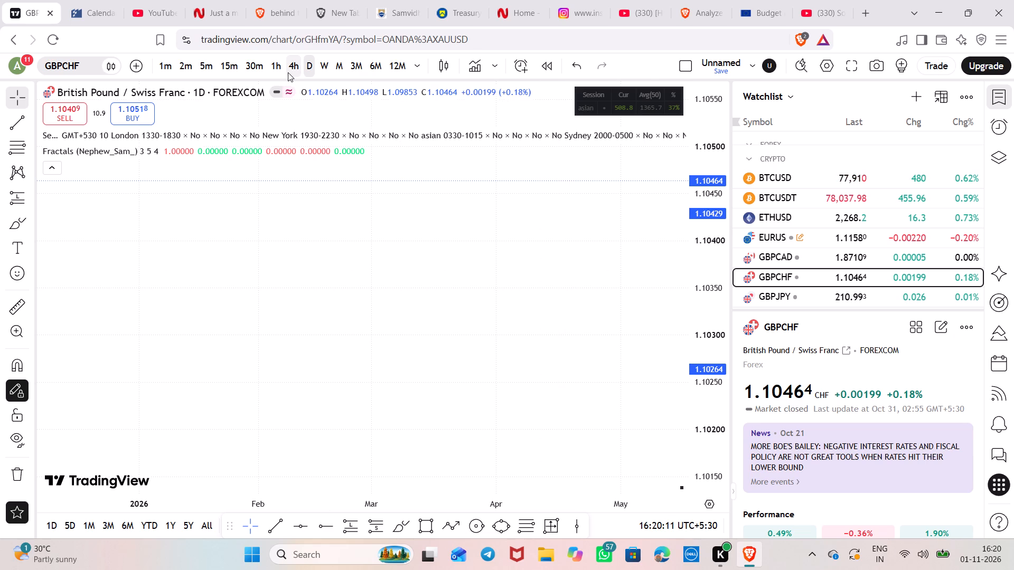
{"action": "left_click", "coordinate": [307, 72]}
Examine the September and October GBPCHF daily candles in relation to the 1.10429 and 1.10264 levels.
{"action": "scroll", "coordinate": [396, 245], "scroll_direction": "down", "scroll_amount": 5}
{"action": "scroll", "coordinate": [429, 313], "scroll_direction": "down", "scroll_amount": 5}
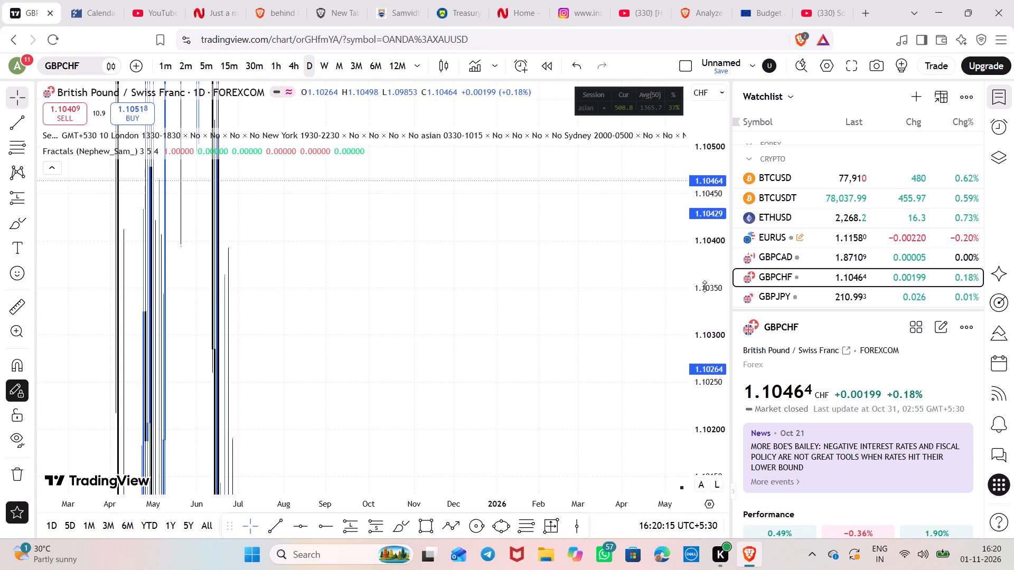
{"action": "scroll", "coordinate": [705, 286], "scroll_direction": "down", "scroll_amount": 20}
{"action": "scroll", "coordinate": [705, 286], "scroll_direction": "down", "scroll_amount": 18}
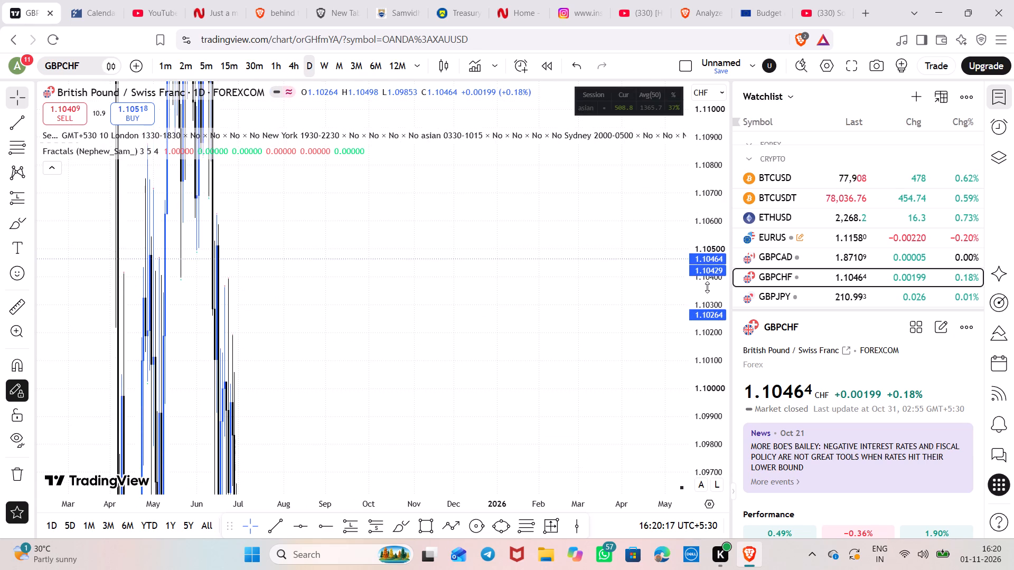
{"action": "scroll", "coordinate": [707, 287], "scroll_direction": "down", "scroll_amount": 15}
{"action": "left_click_drag", "start_coordinate": [580, 377], "coordinate": [386, 131]}
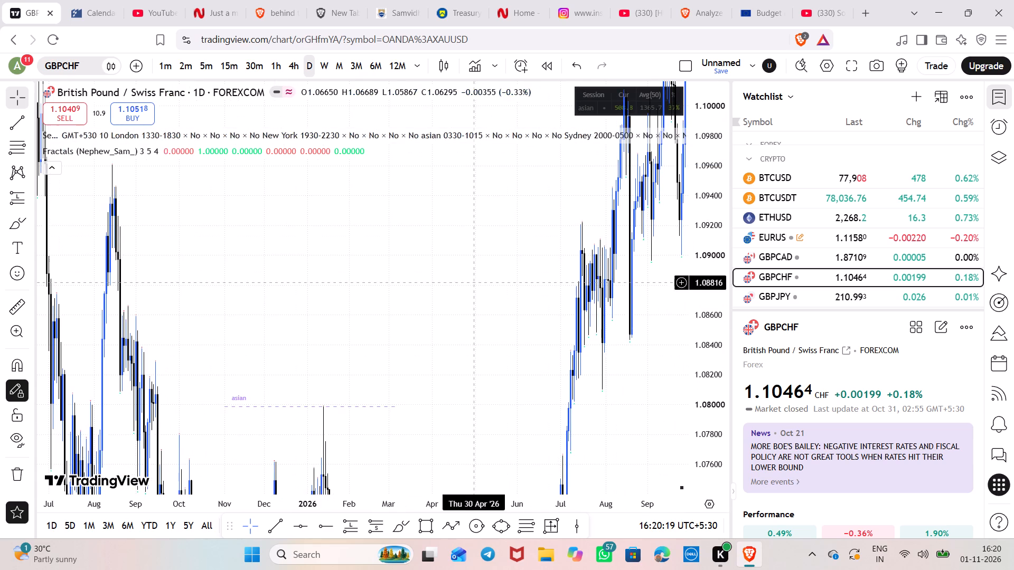
{"action": "left_click_drag", "start_coordinate": [510, 316], "coordinate": [82, 501]}
{"action": "scroll", "coordinate": [364, 385], "scroll_direction": "up", "scroll_amount": 7}
{"action": "left_click_drag", "start_coordinate": [283, 237], "coordinate": [283, 237]}
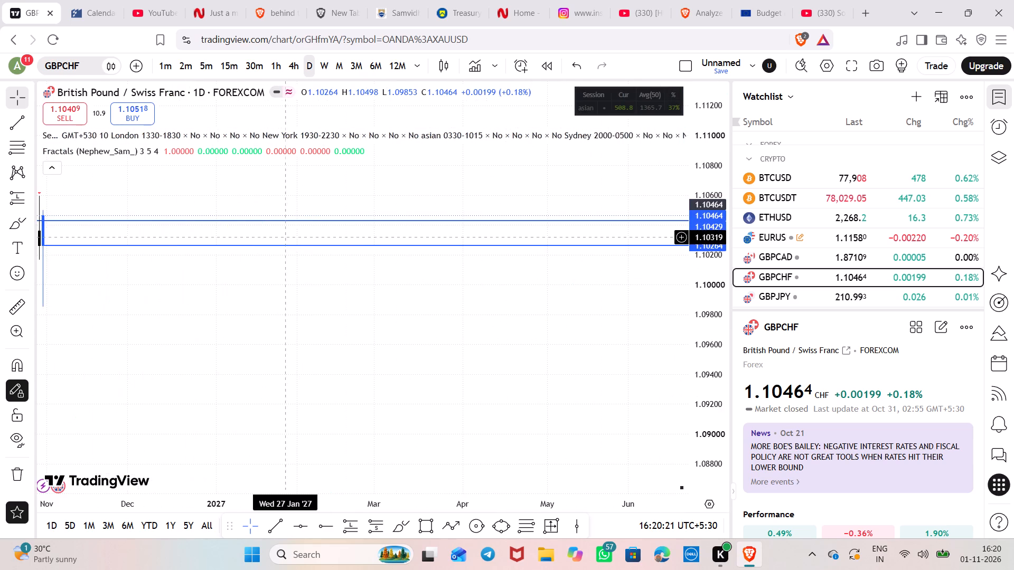
{"action": "left_click_drag", "start_coordinate": [283, 237], "coordinate": [497, 265]}
{"action": "left_click_drag", "start_coordinate": [166, 369], "coordinate": [449, 375]}
{"action": "scroll", "coordinate": [449, 375], "scroll_direction": "up", "scroll_amount": 5}
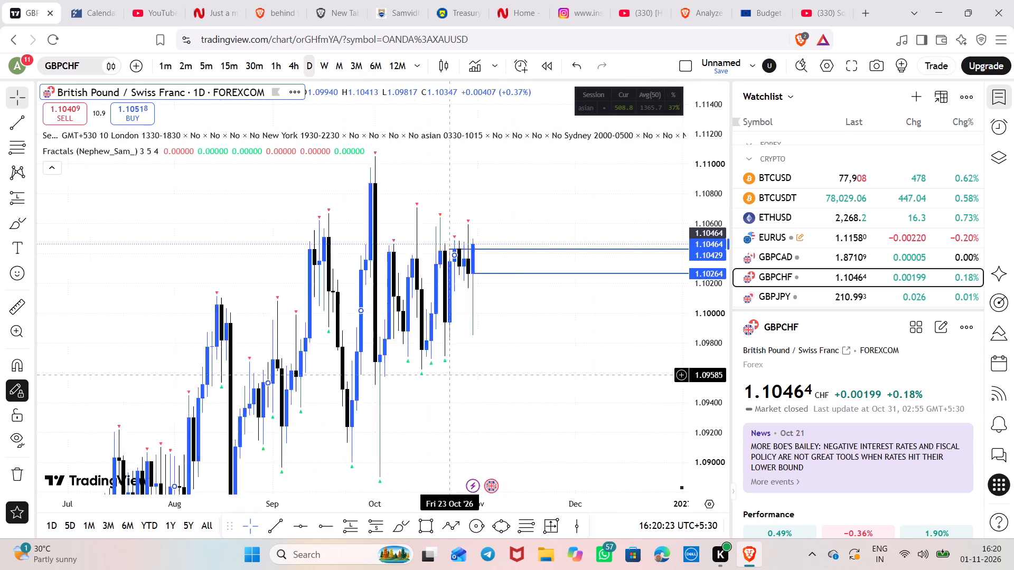
{"action": "scroll", "coordinate": [449, 375], "scroll_direction": "up", "scroll_amount": 2}
{"action": "left_click_drag", "start_coordinate": [315, 429], "coordinate": [453, 426]}
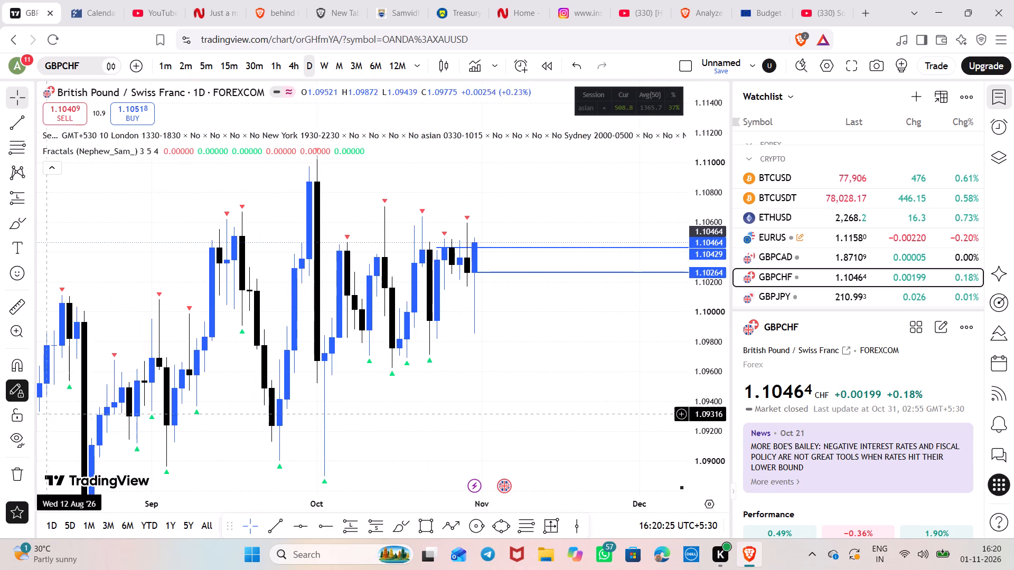
{"action": "scroll", "coordinate": [722, 301], "scroll_direction": "up", "scroll_amount": 20}
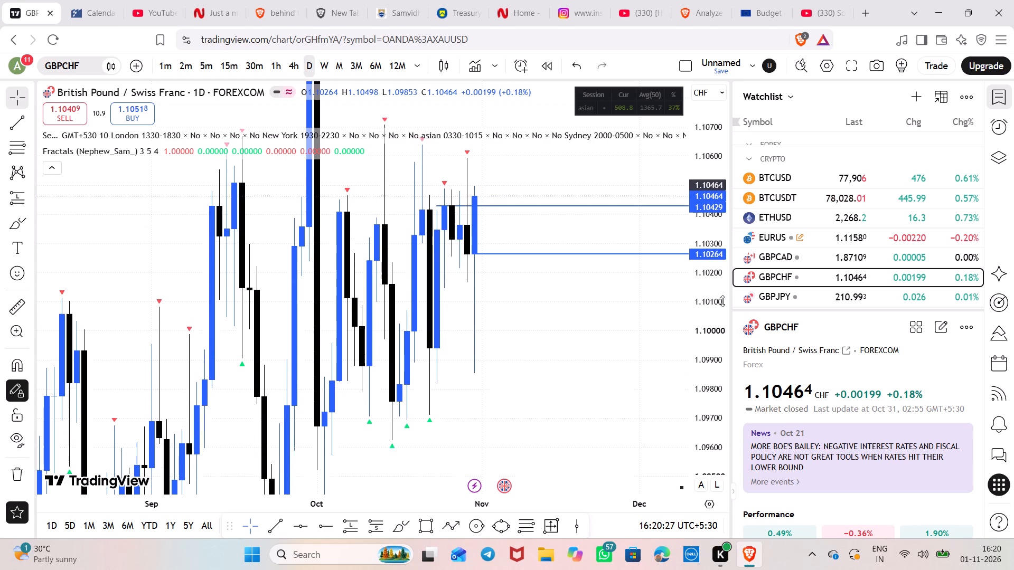
{"action": "left_click_drag", "start_coordinate": [606, 293], "coordinate": [748, 446]}
{"action": "left_click_drag", "start_coordinate": [534, 320], "coordinate": [504, 223]}
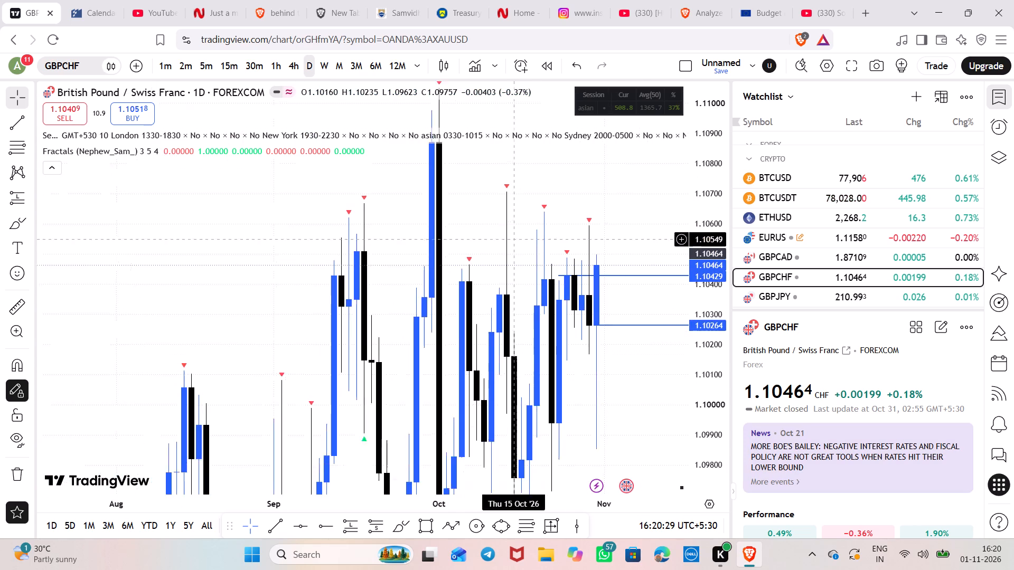
{"action": "left_click_drag", "start_coordinate": [504, 223], "coordinate": [501, 211]}
{"action": "scroll", "coordinate": [512, 284], "scroll_direction": "up", "scroll_amount": 5}
{"action": "left_click_drag", "start_coordinate": [588, 327], "coordinate": [618, 358]}
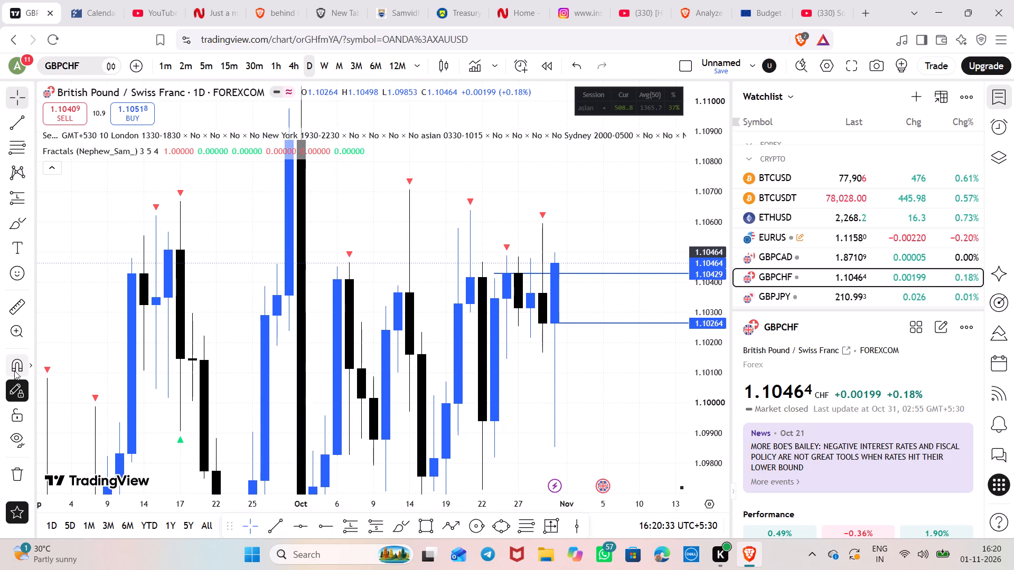
Turn magnet snapping on and move the upper horizontal ray to the 29 October candle's high at 1.10582.
{"action": "left_click", "coordinate": [14, 370]}
{"action": "left_click_drag", "start_coordinate": [554, 273], "coordinate": [605, 220]}
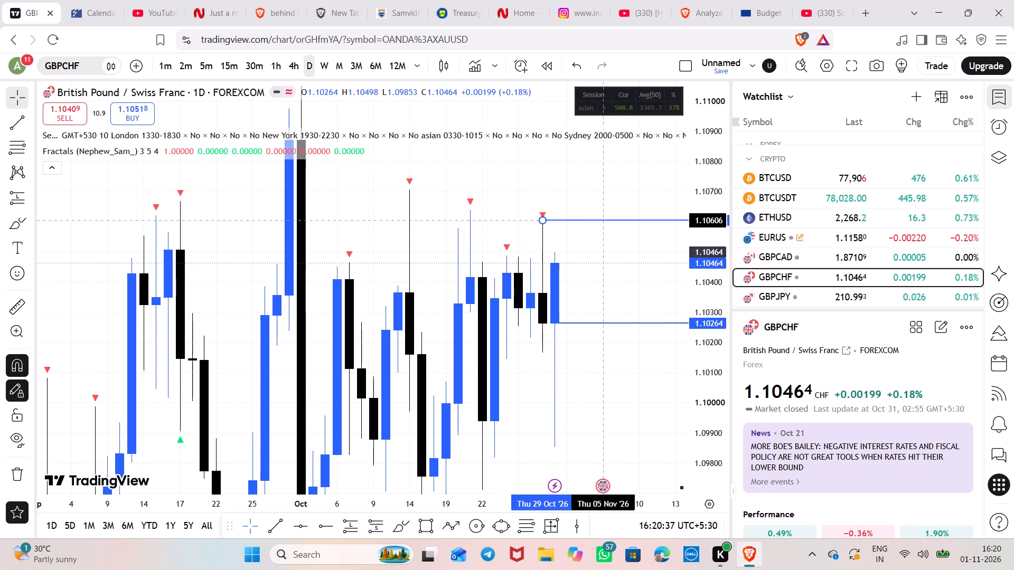
{"action": "left_click_drag", "start_coordinate": [605, 220], "coordinate": [601, 227]}
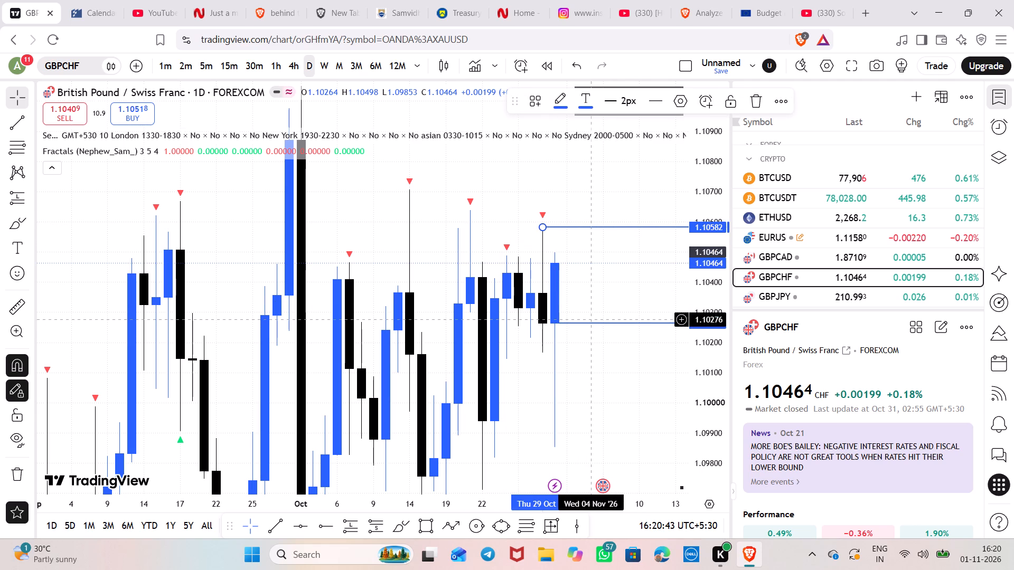
Move the lower horizontal ray to the 29 October candle's low at 1.10173 and turn magnet snapping off.
{"action": "left_click_drag", "start_coordinate": [590, 325], "coordinate": [579, 348]}
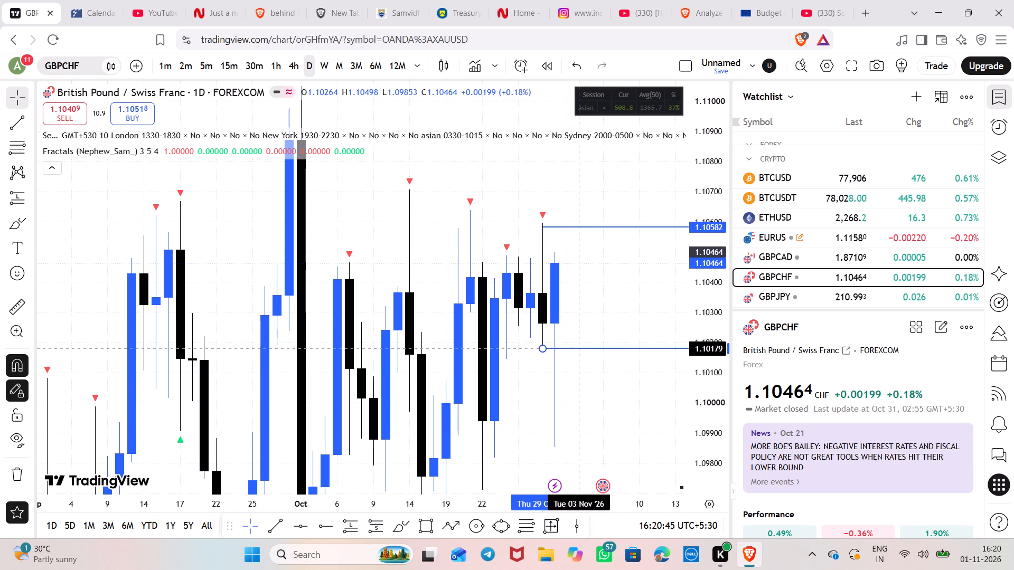
{"action": "left_click_drag", "start_coordinate": [579, 348], "coordinate": [569, 350]}
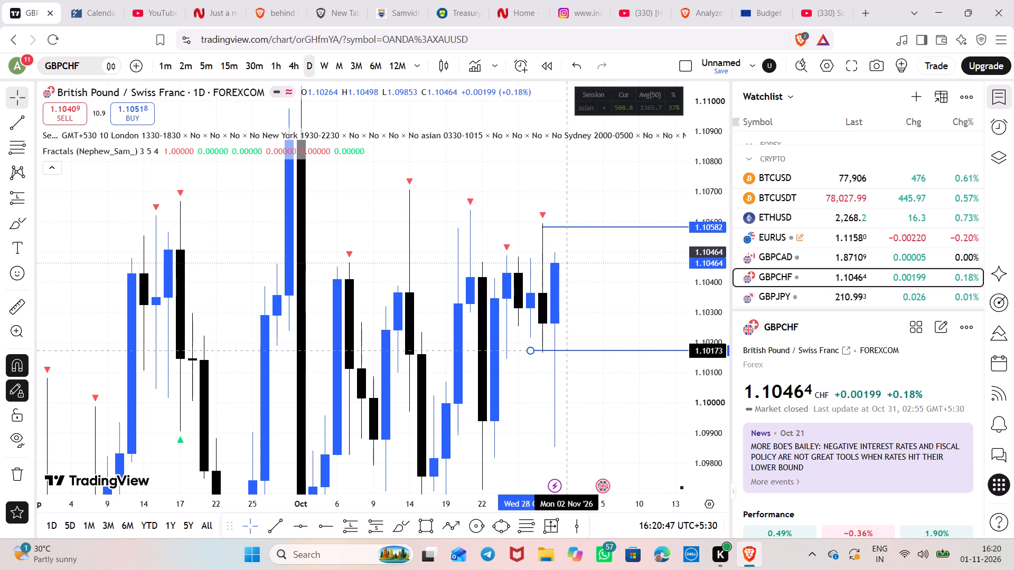
{"action": "left_click_drag", "start_coordinate": [569, 350], "coordinate": [575, 350]}
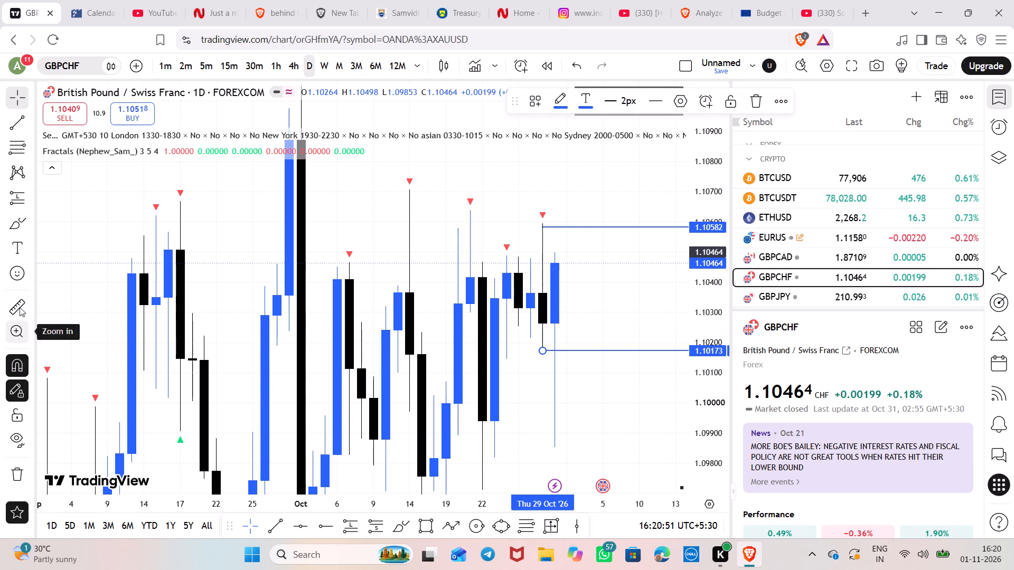
{"action": "left_click", "coordinate": [0, 357]}
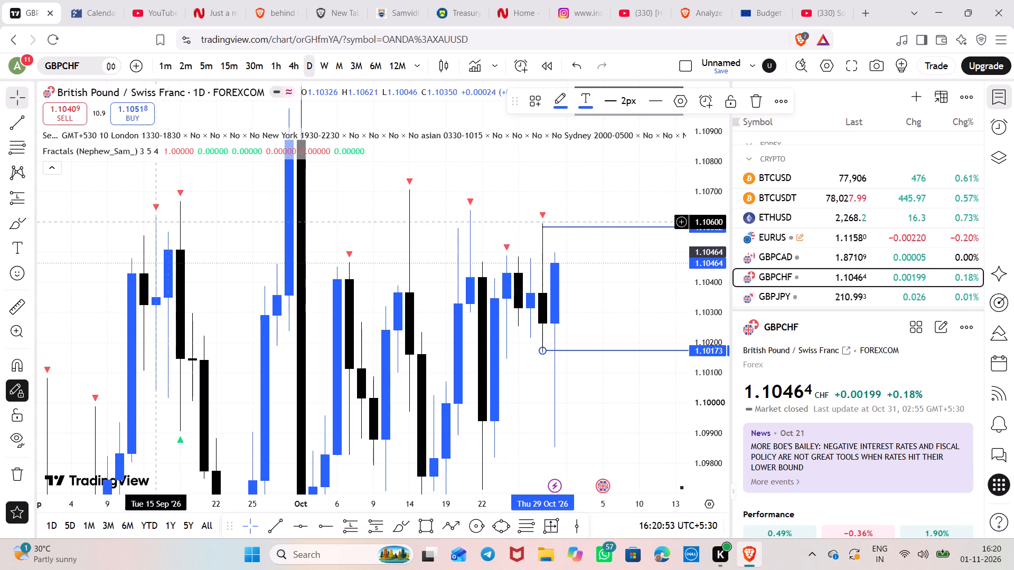
Switch GBPCHF to the 1-hour timeframe and examine the 28 to 30 October sessions around the 1.10582 and 1.10173 levels.
{"action": "left_click", "coordinate": [277, 64]}
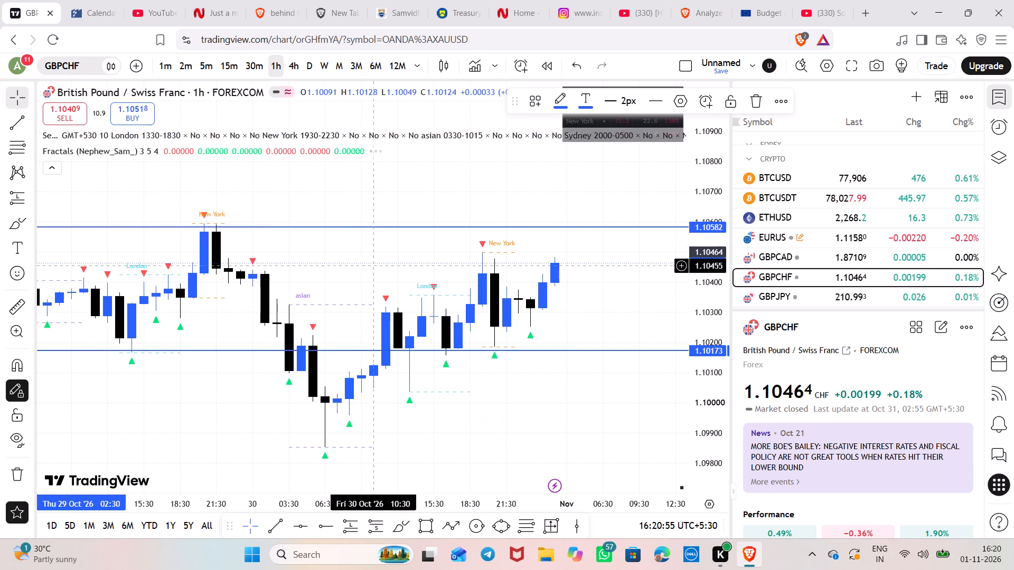
{"action": "scroll", "coordinate": [485, 274], "scroll_direction": "down", "scroll_amount": 5}
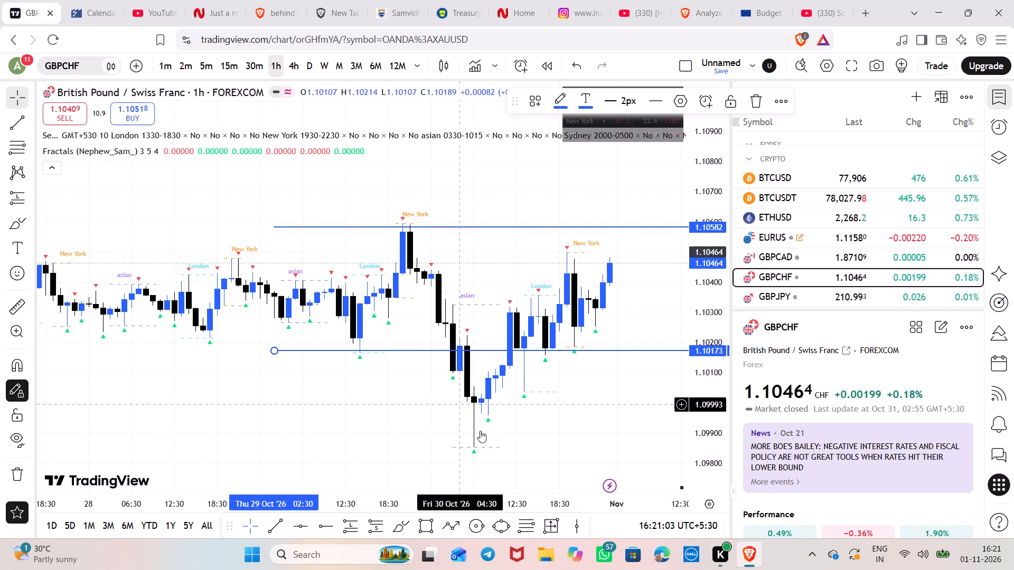
{"action": "scroll", "coordinate": [641, 413], "scroll_direction": "up", "scroll_amount": 5}
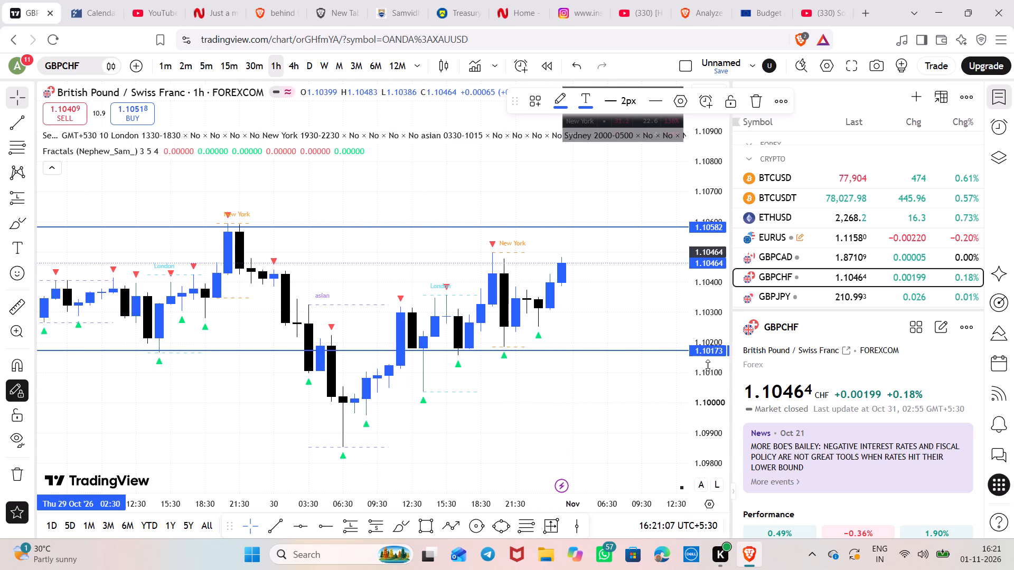
{"action": "scroll", "coordinate": [708, 365], "scroll_direction": "up", "scroll_amount": 18}
{"action": "scroll", "coordinate": [538, 334], "scroll_direction": "up", "scroll_amount": 5}
{"action": "left_click_drag", "start_coordinate": [523, 355], "coordinate": [659, 266]}
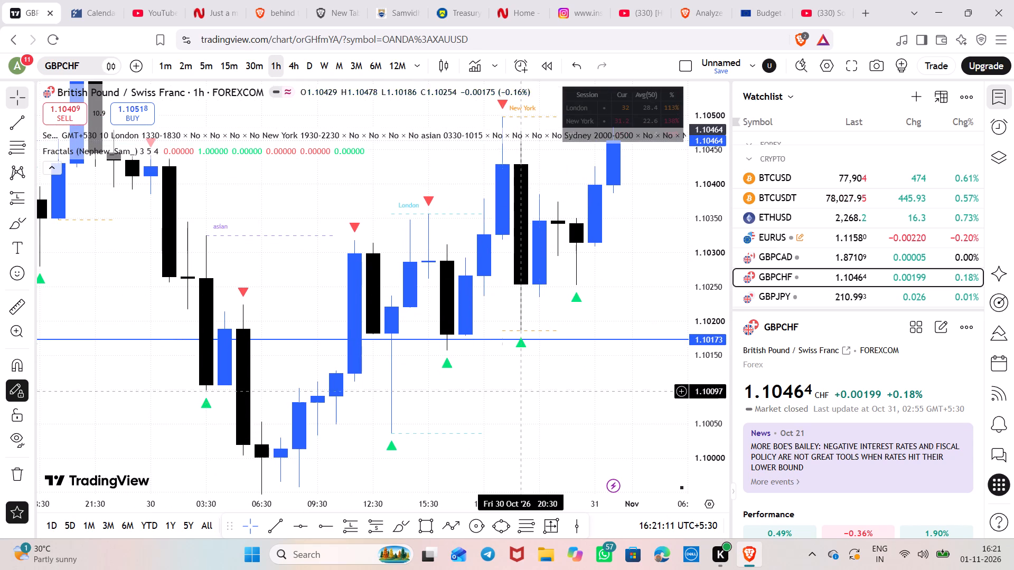
{"action": "left_click_drag", "start_coordinate": [445, 418], "coordinate": [557, 399]}
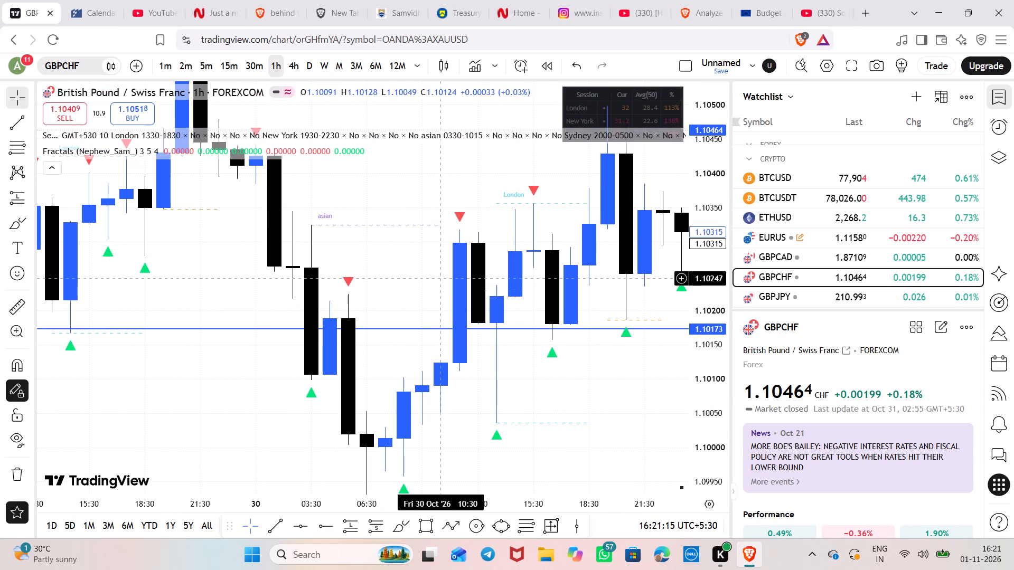
{"action": "scroll", "coordinate": [443, 277], "scroll_direction": "up", "scroll_amount": 2}
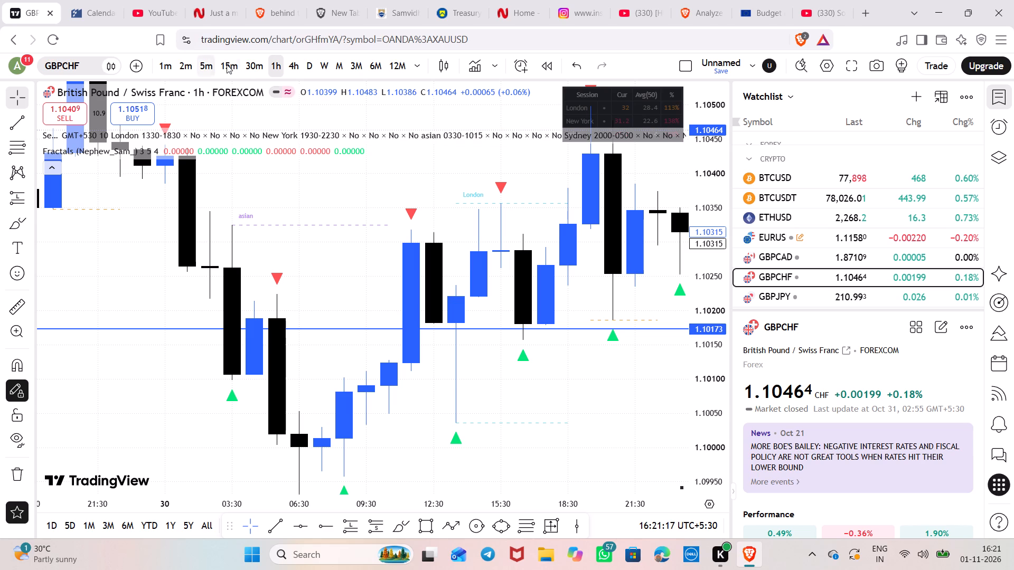
Switch GBPCHF to the 15-minute timeframe and examine the 30 October Asian, London and New York sessions around the 1.10173 level.
{"action": "left_click", "coordinate": [230, 66]}
{"action": "scroll", "coordinate": [358, 336], "scroll_direction": "down", "scroll_amount": 5}
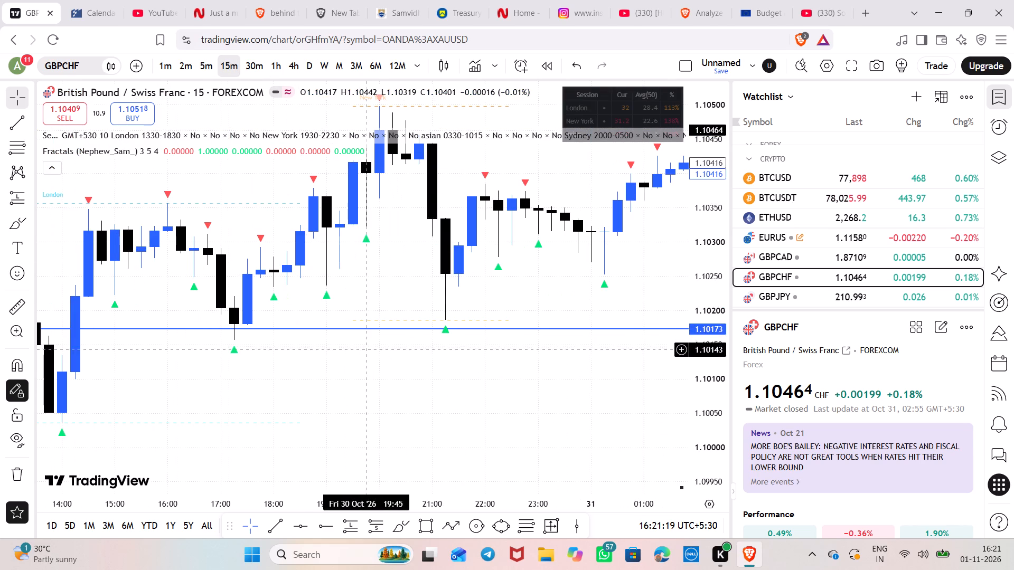
{"action": "scroll", "coordinate": [454, 288], "scroll_direction": "down", "scroll_amount": 2}
{"action": "left_click_drag", "start_coordinate": [454, 288], "coordinate": [446, 446]}
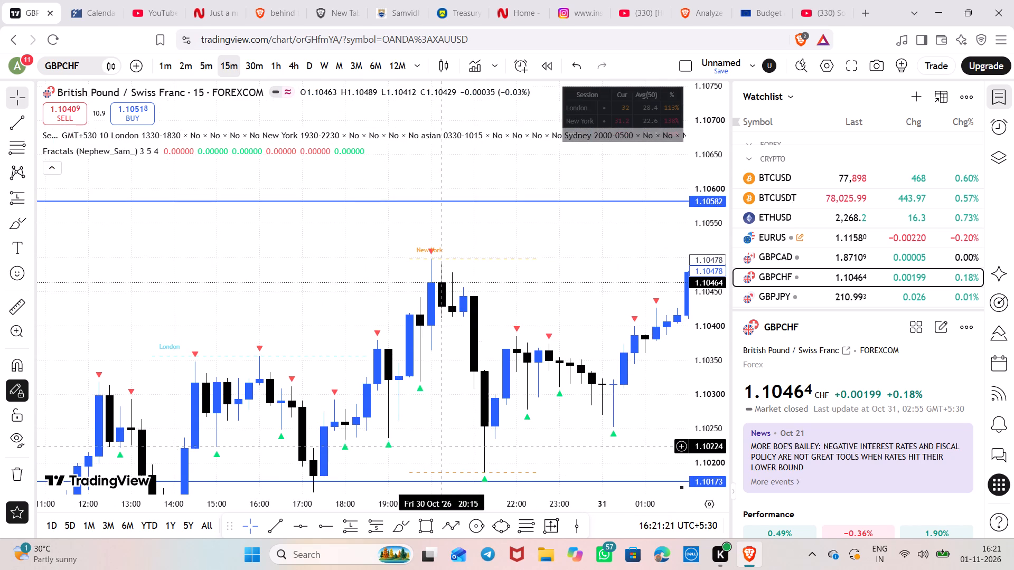
{"action": "left_click_drag", "start_coordinate": [446, 446], "coordinate": [562, 327]}
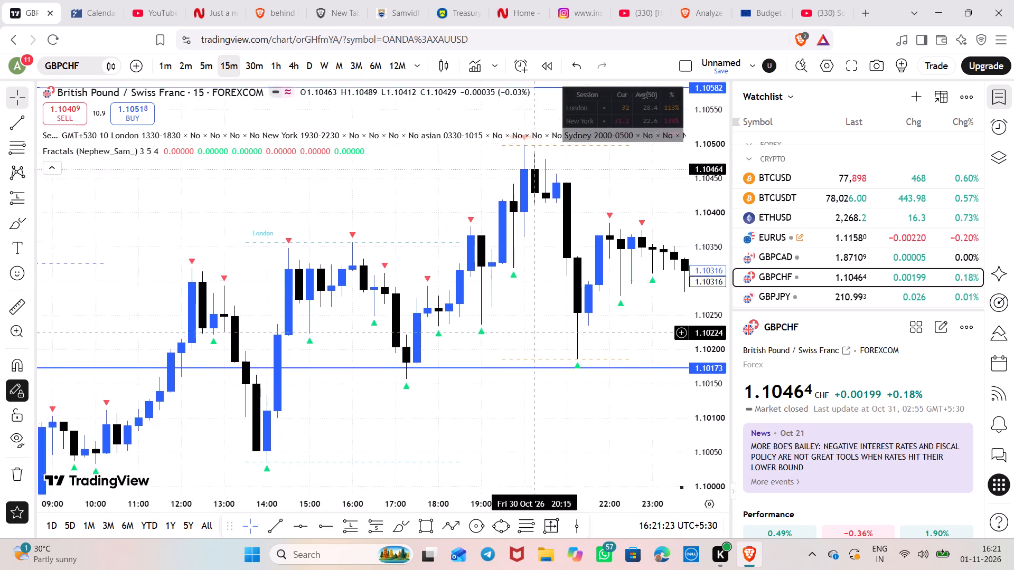
{"action": "left_click_drag", "start_coordinate": [562, 327], "coordinate": [600, 320]}
{"action": "scroll", "coordinate": [501, 340], "scroll_direction": "down", "scroll_amount": 4}
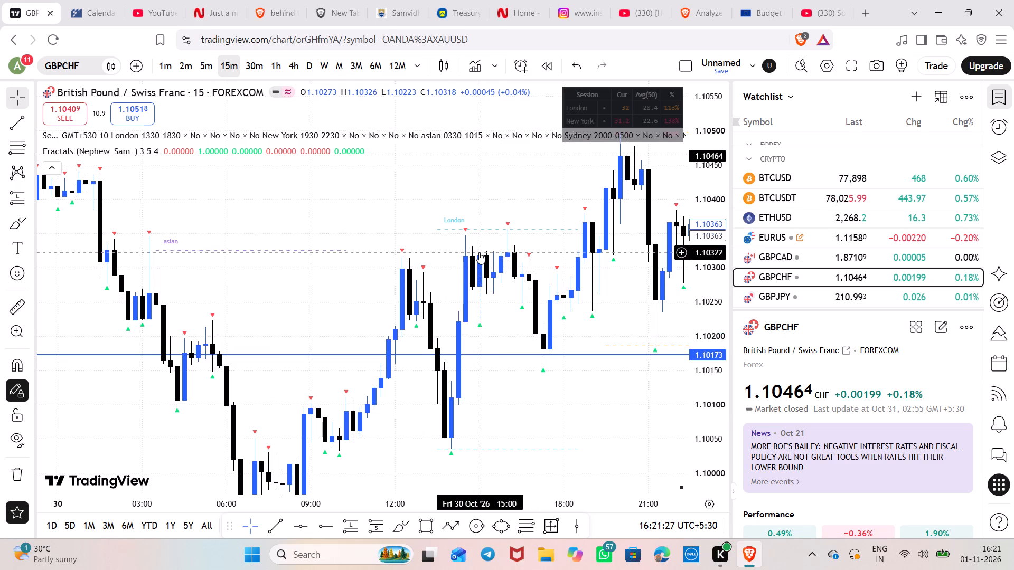
{"action": "left_click_drag", "start_coordinate": [465, 393], "coordinate": [465, 393]}
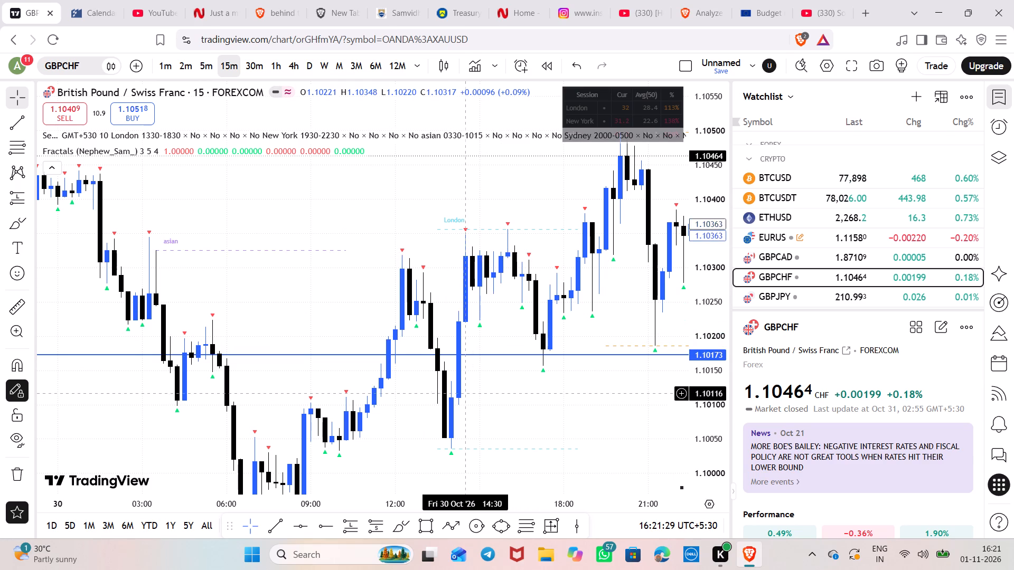
{"action": "left_click_drag", "start_coordinate": [465, 393], "coordinate": [468, 335]}
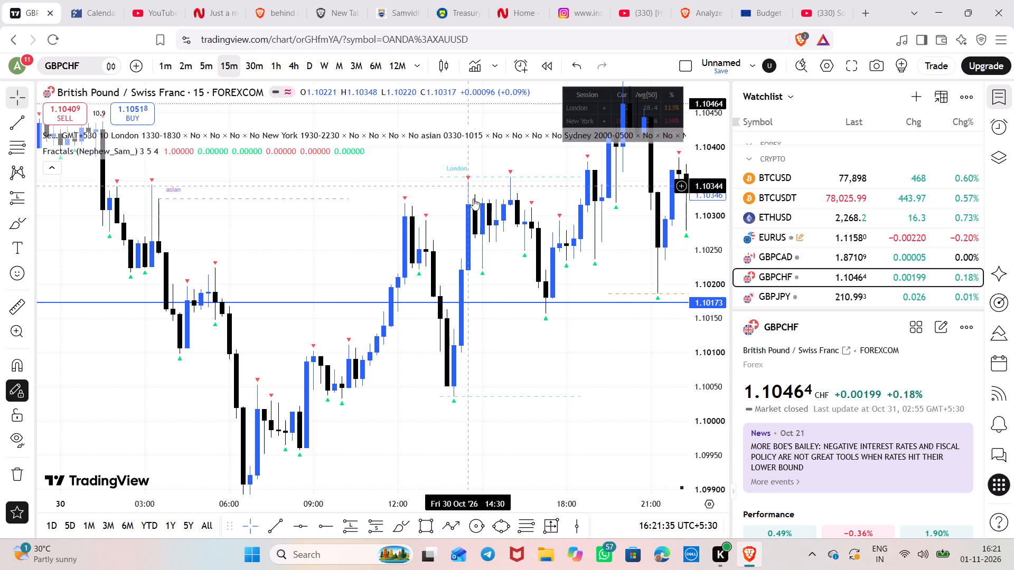
Examine GBPCHF's 30 October London session on the 15-minute chart around the 1.10173 level.
{"action": "left_click_drag", "start_coordinate": [491, 239], "coordinate": [516, 339]}
{"action": "scroll", "coordinate": [516, 337], "scroll_direction": "up", "scroll_amount": 3}
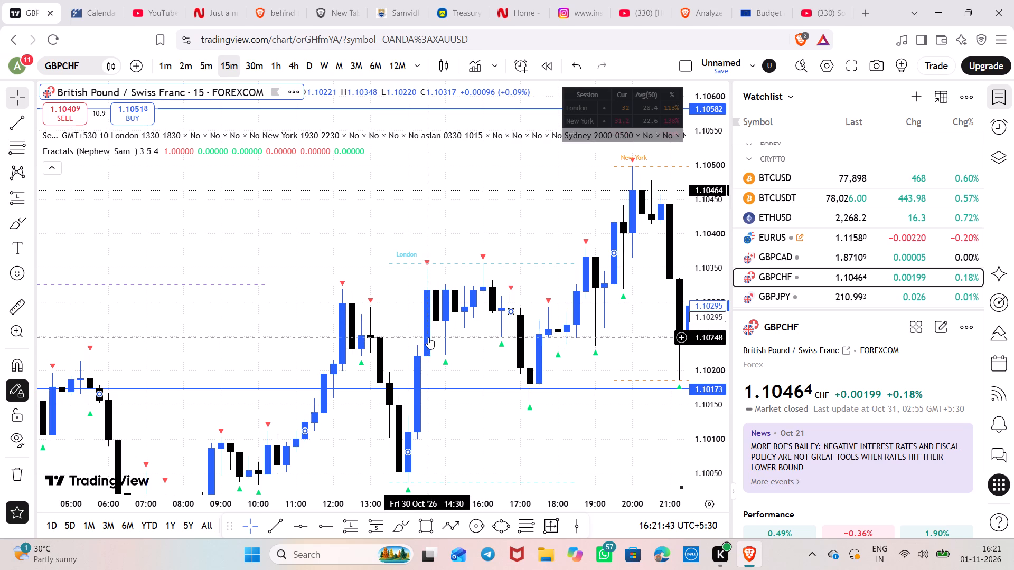
{"action": "left_click_drag", "start_coordinate": [405, 300], "coordinate": [474, 299]}
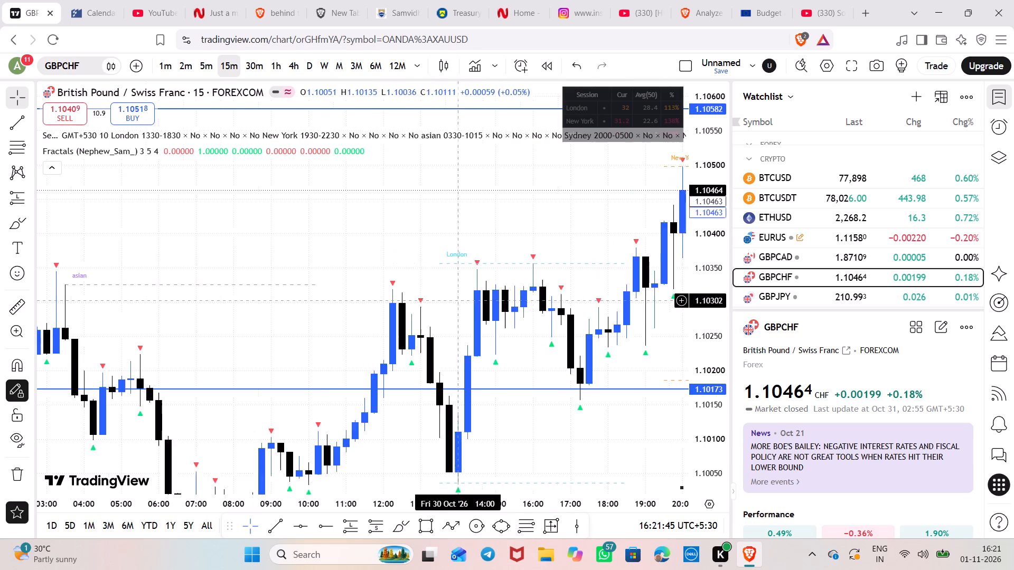
{"action": "left_click_drag", "start_coordinate": [474, 299], "coordinate": [498, 296]}
{"action": "scroll", "coordinate": [438, 280], "scroll_direction": "up", "scroll_amount": 2}
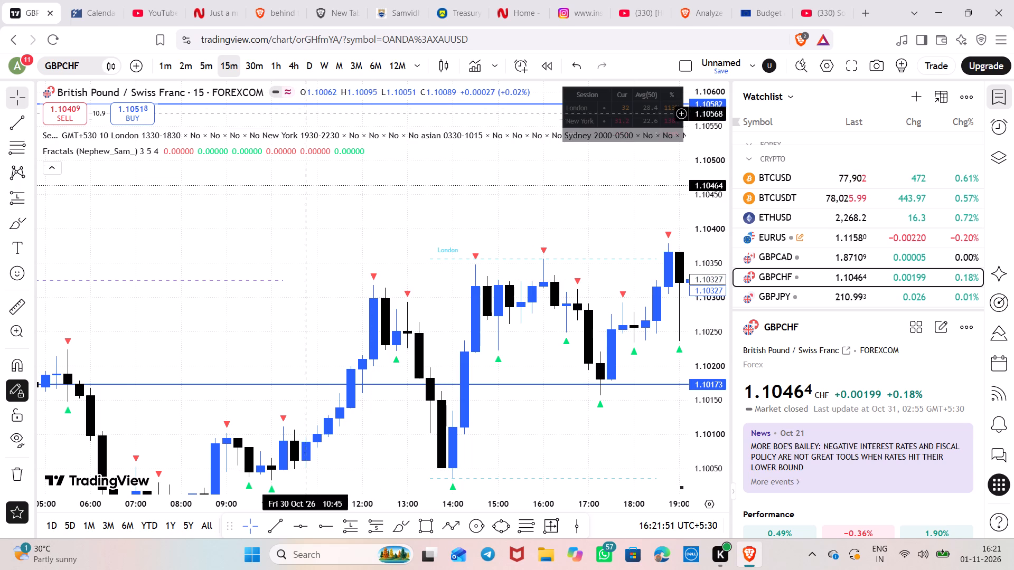
Switch GBPCHF to the daily timeframe and examine the October candles against the 1.10582 and 1.10173 levels.
{"action": "left_click", "coordinate": [308, 73]}
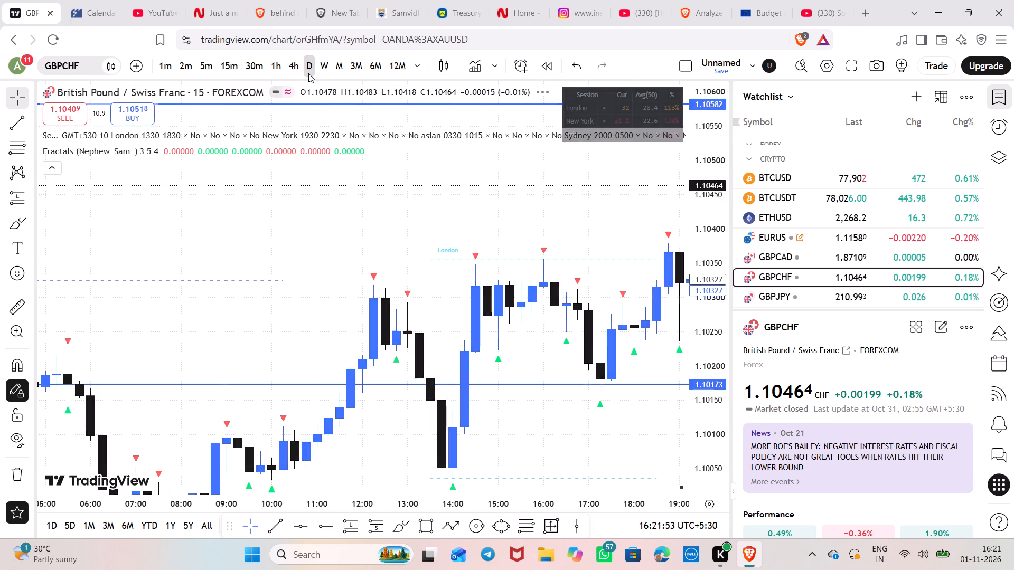
{"action": "scroll", "coordinate": [701, 293], "scroll_direction": "down", "scroll_amount": 14}
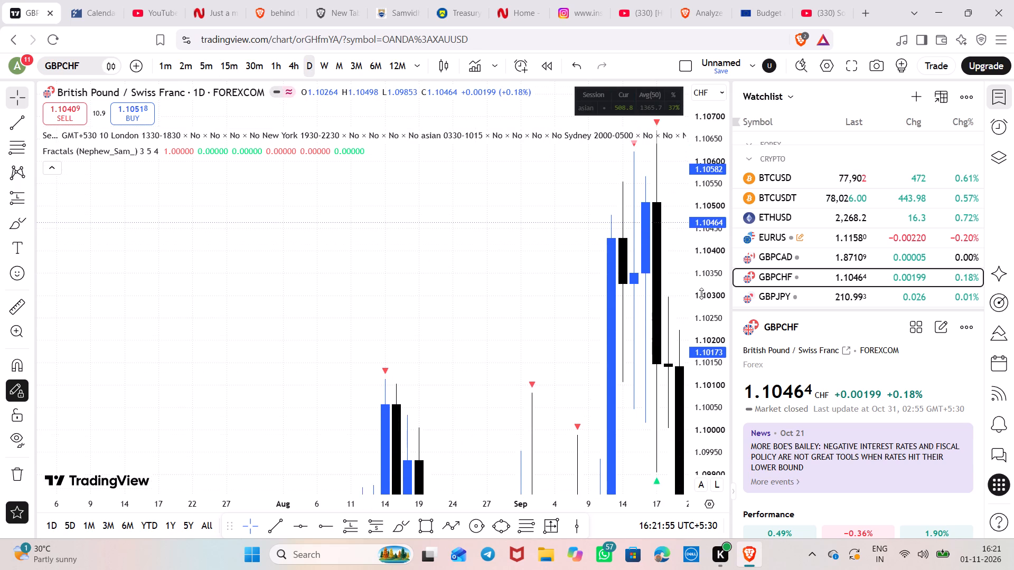
{"action": "scroll", "coordinate": [701, 293], "scroll_direction": "down", "scroll_amount": 20}
{"action": "scroll", "coordinate": [701, 293], "scroll_direction": "down", "scroll_amount": 2}
{"action": "left_click_drag", "start_coordinate": [630, 392], "coordinate": [475, 355]}
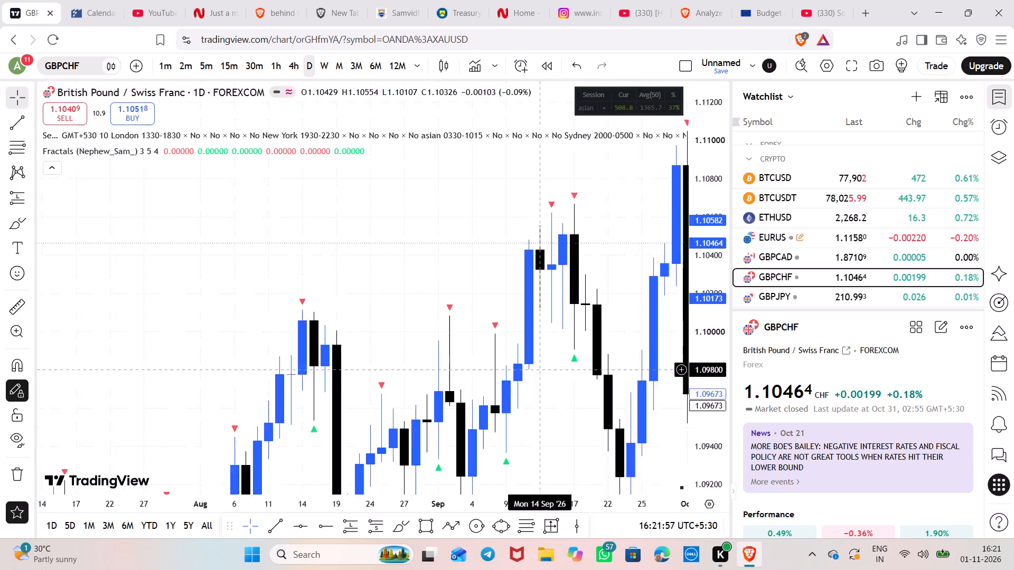
{"action": "left_click_drag", "start_coordinate": [475, 355], "coordinate": [226, 300]}
{"action": "left_click_drag", "start_coordinate": [539, 346], "coordinate": [390, 418]}
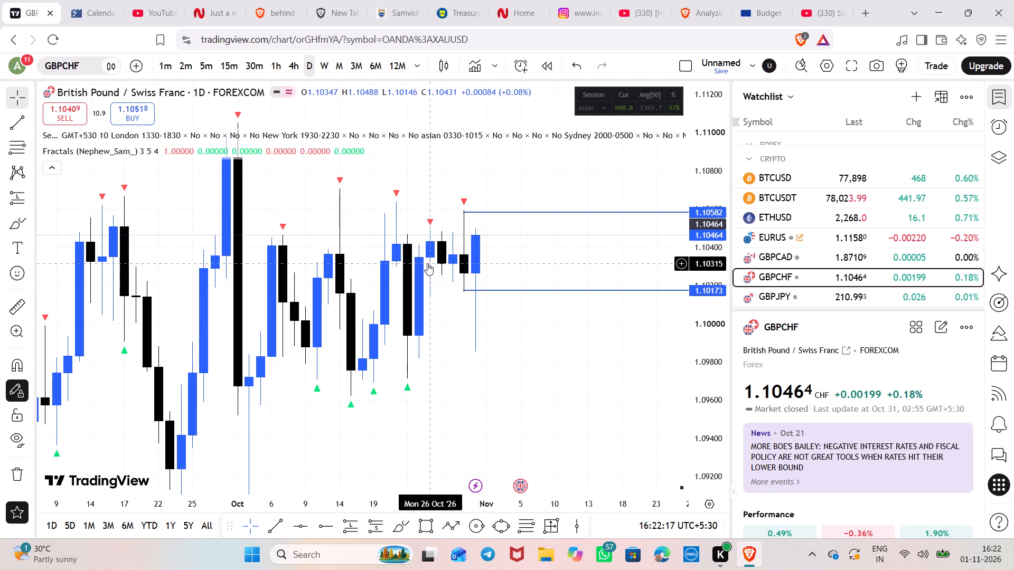
Step GBPCHF down through the 4-hour and 1-hour timeframes and examine 29 and 30 October price action between the two rays.
{"action": "left_click", "coordinate": [297, 61]}
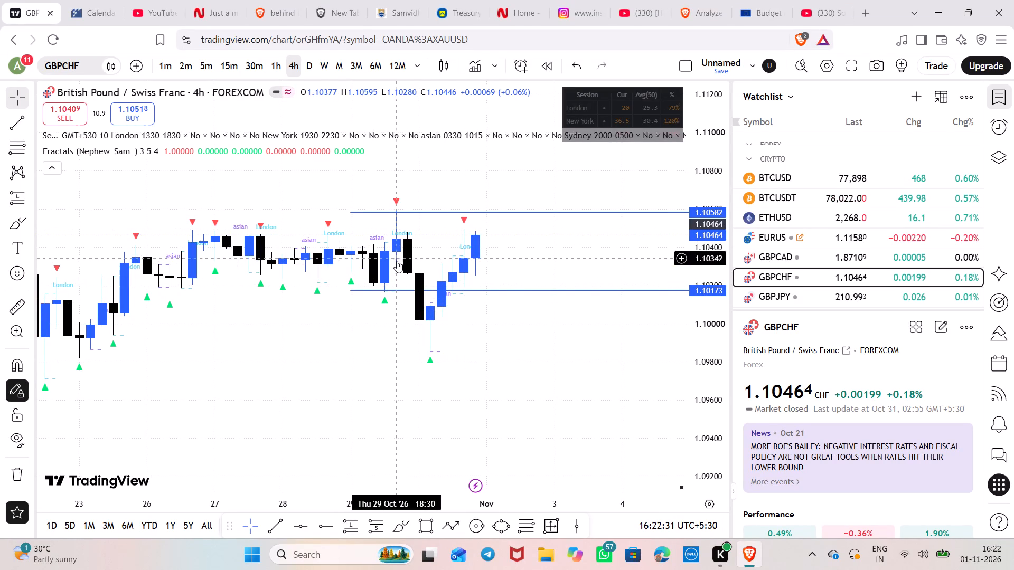
{"action": "left_click", "coordinate": [276, 66]}
{"action": "scroll", "coordinate": [469, 374], "scroll_direction": "down", "scroll_amount": 4}
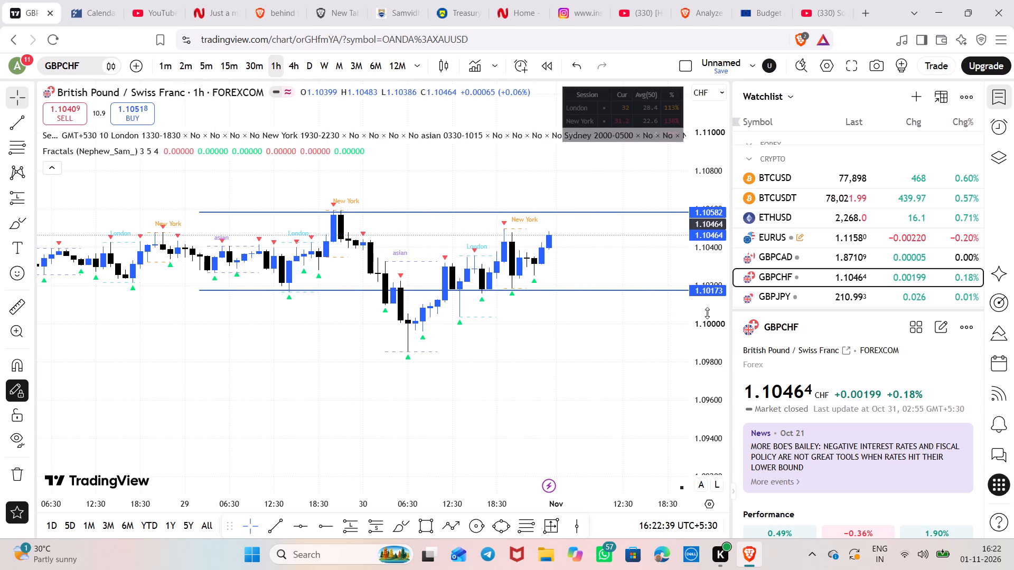
{"action": "scroll", "coordinate": [707, 313], "scroll_direction": "up", "scroll_amount": 12}
{"action": "scroll", "coordinate": [568, 328], "scroll_direction": "up", "scroll_amount": 5}
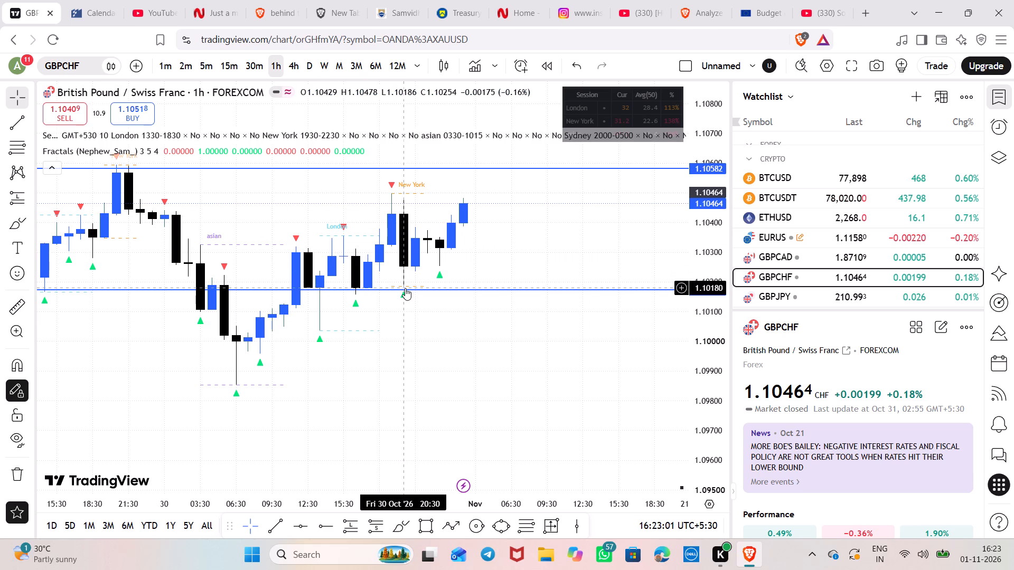
Switch GBPCHF to the 15-minute timeframe and examine the 30 October Asian, London and New York sessions between 1.10582 and 1.10173.
{"action": "left_click", "coordinate": [241, 69]}
{"action": "scroll", "coordinate": [356, 385], "scroll_direction": "down", "scroll_amount": 6}
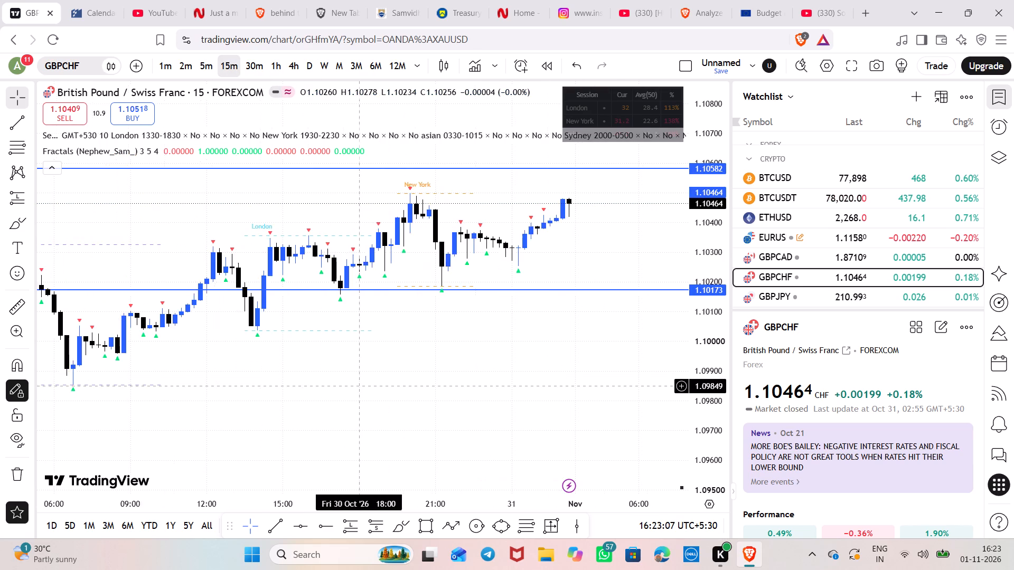
{"action": "scroll", "coordinate": [356, 386], "scroll_direction": "down", "scroll_amount": 3}
{"action": "scroll", "coordinate": [696, 322], "scroll_direction": "up", "scroll_amount": 4}
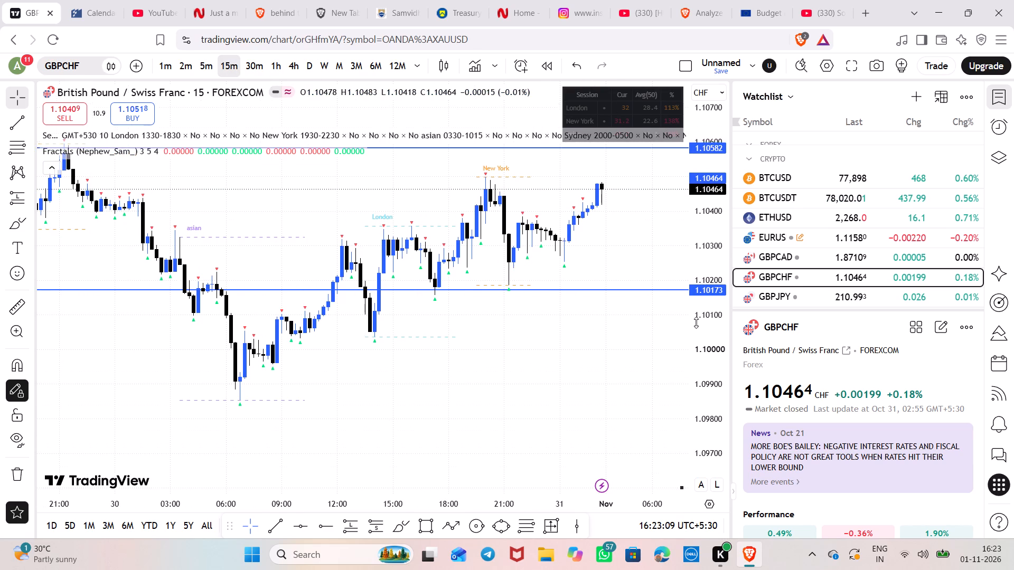
{"action": "scroll", "coordinate": [696, 322], "scroll_direction": "up", "scroll_amount": 10}
{"action": "scroll", "coordinate": [556, 358], "scroll_direction": "up", "scroll_amount": 4}
{"action": "left_click_drag", "start_coordinate": [421, 388], "coordinate": [421, 389]}
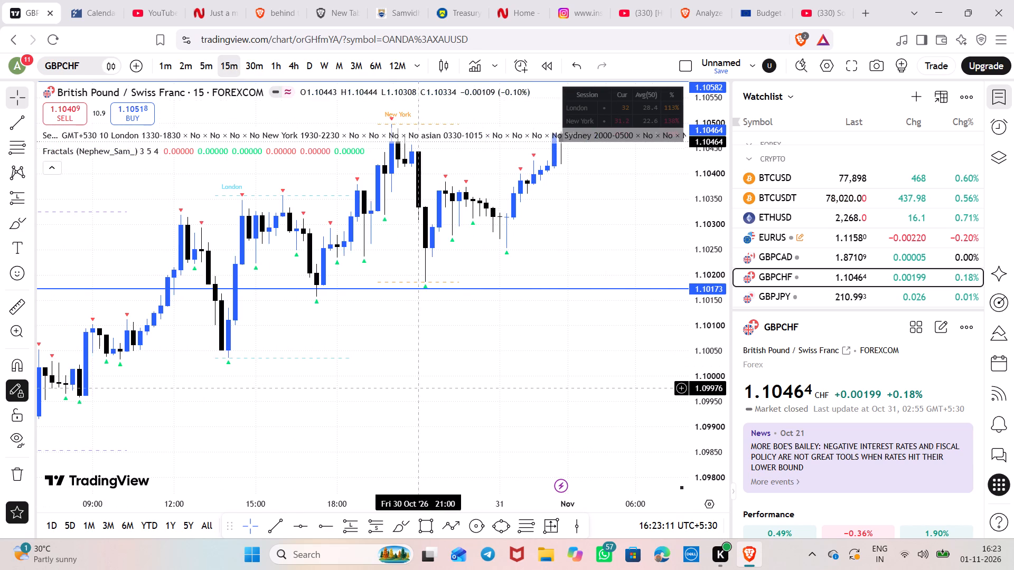
{"action": "left_click_drag", "start_coordinate": [421, 389], "coordinate": [652, 396]}
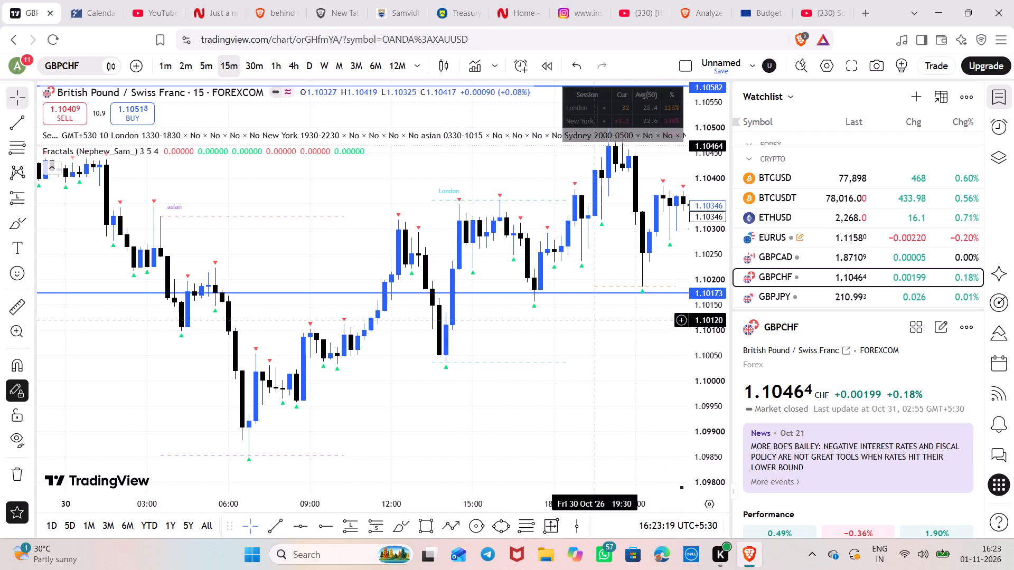
{"action": "left_click_drag", "start_coordinate": [594, 320], "coordinate": [551, 412]}
{"action": "scroll", "coordinate": [540, 303], "scroll_direction": "up", "scroll_amount": 1}
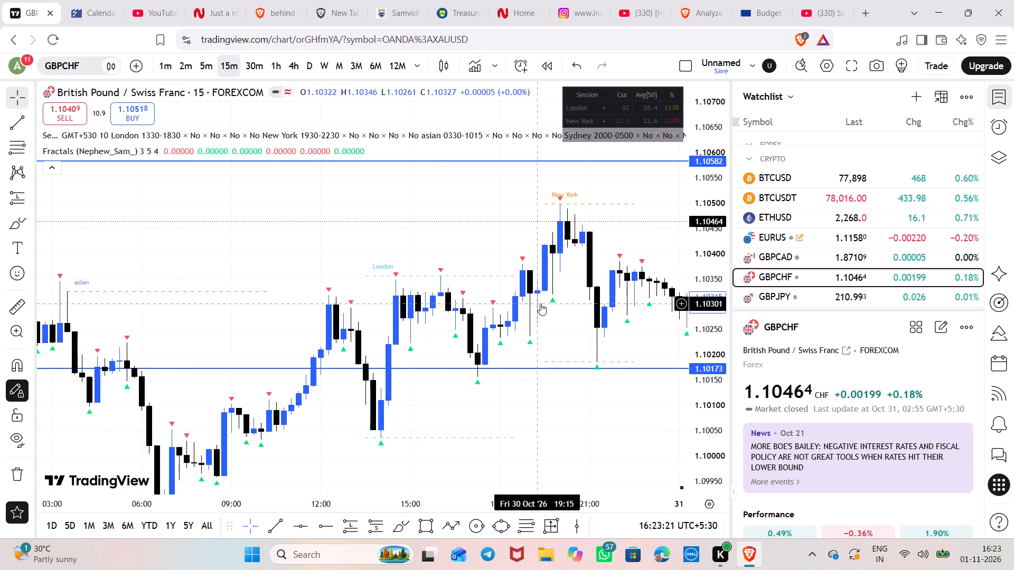
{"action": "scroll", "coordinate": [540, 303], "scroll_direction": "up", "scroll_amount": 3}
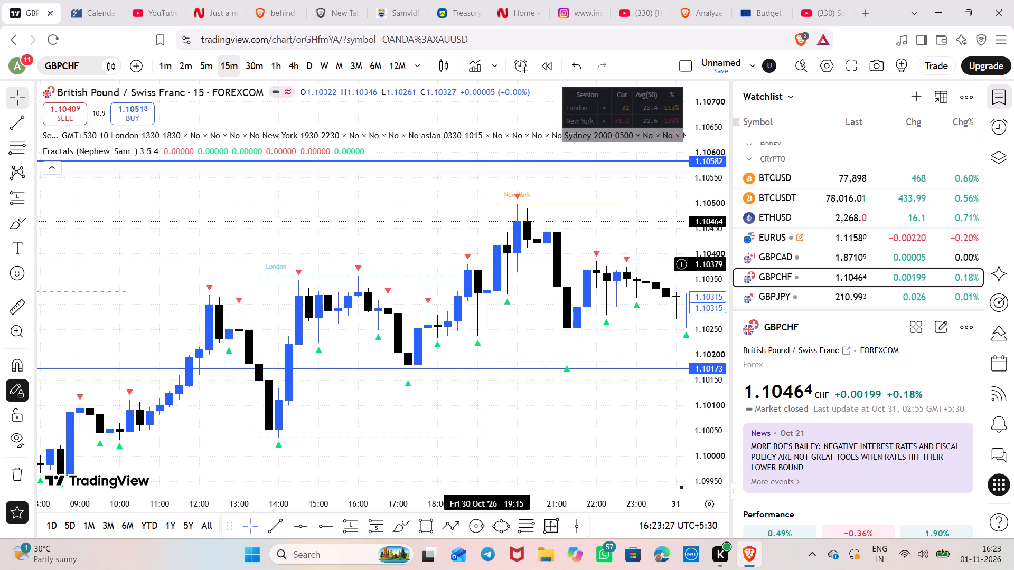
{"action": "left_click_drag", "start_coordinate": [488, 264], "coordinate": [497, 311]}
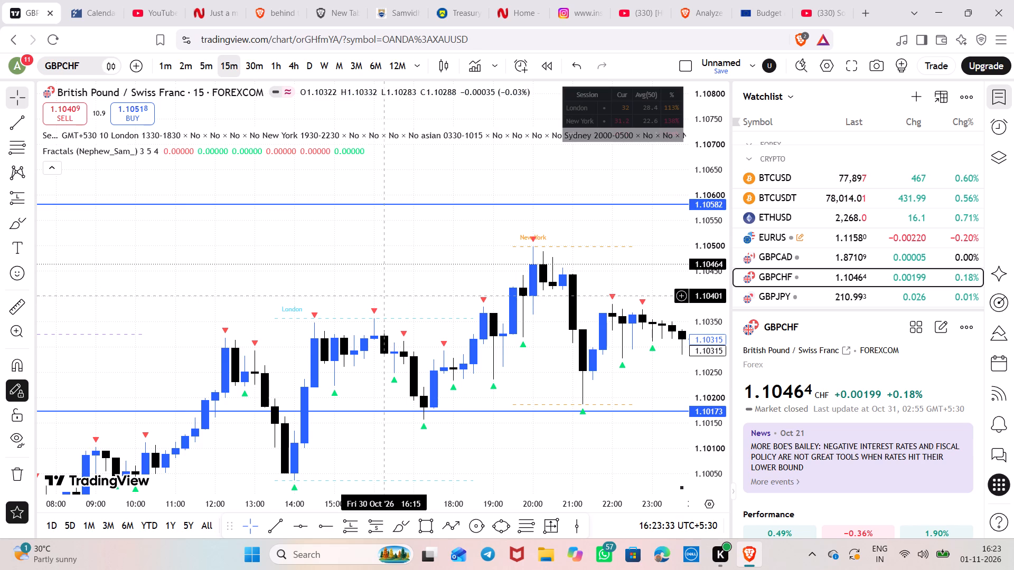
Open GBPJPY from the watchlist and switch its chart to the daily timeframe, with the late October candles in view.
{"action": "left_click", "coordinate": [779, 299]}
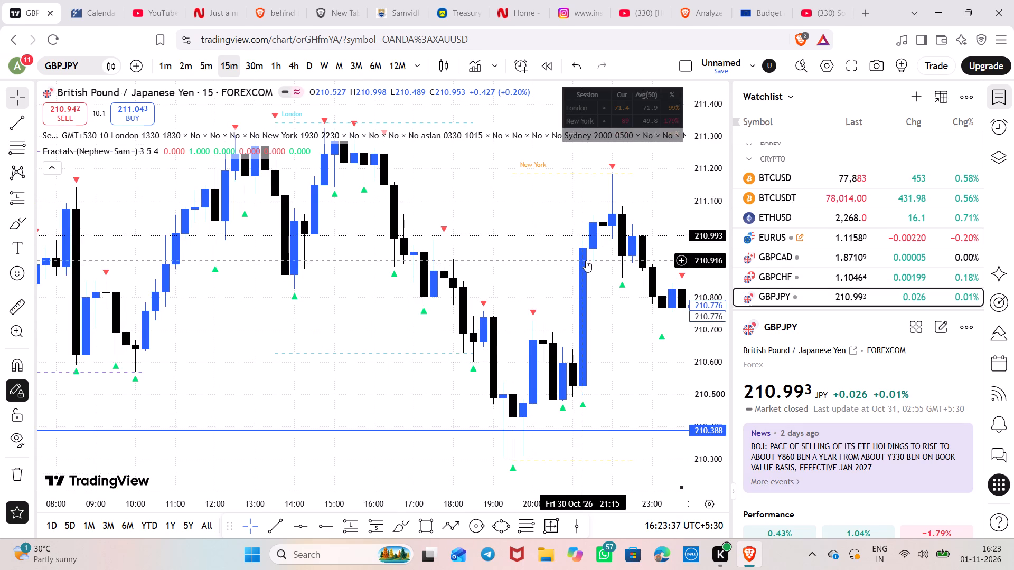
{"action": "scroll", "coordinate": [586, 260], "scroll_direction": "down", "scroll_amount": 5}
{"action": "left_click_drag", "start_coordinate": [577, 307], "coordinate": [455, 334]}
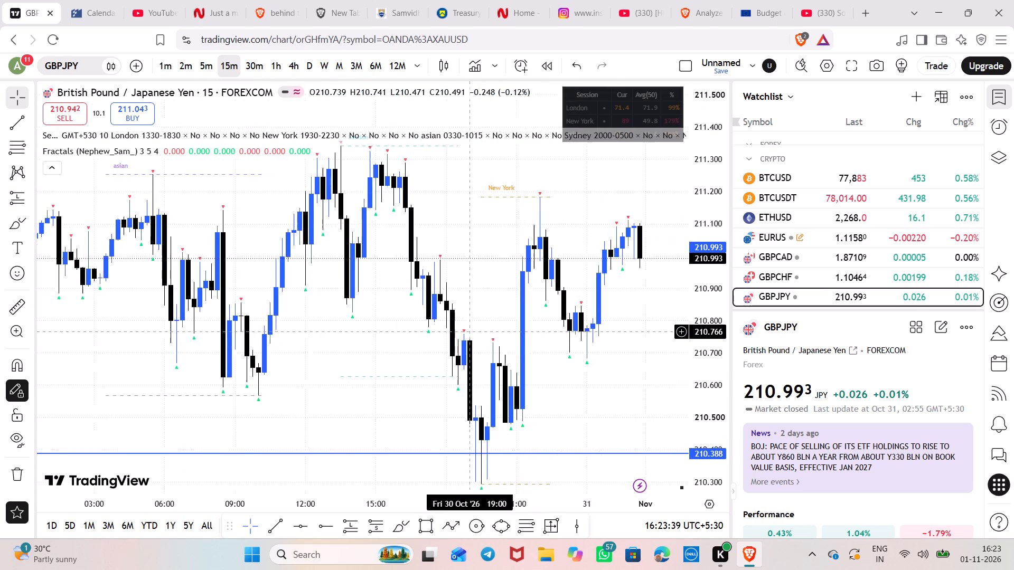
{"action": "left_click_drag", "start_coordinate": [455, 334], "coordinate": [415, 344]}
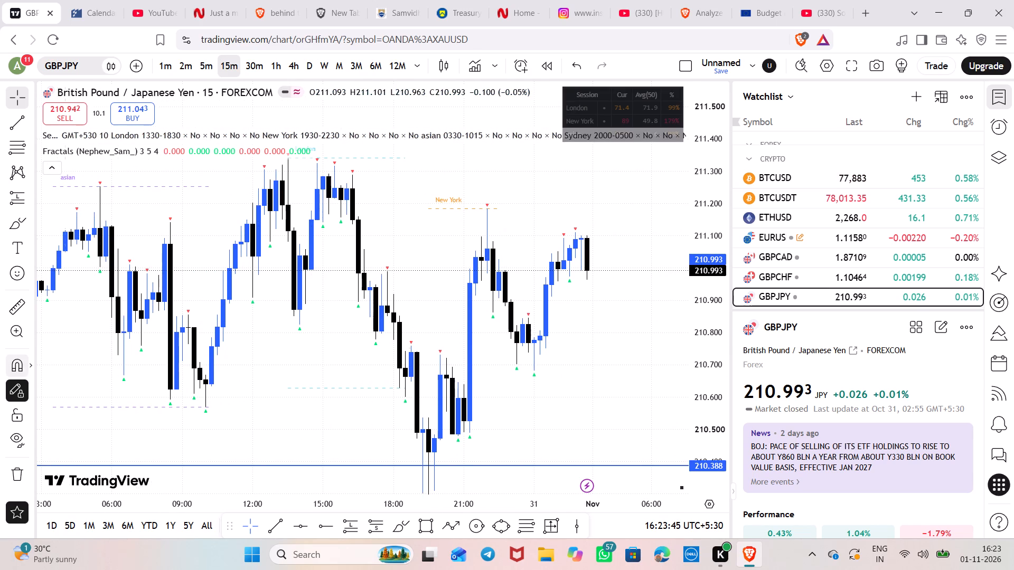
{"action": "left_click", "coordinate": [308, 61]}
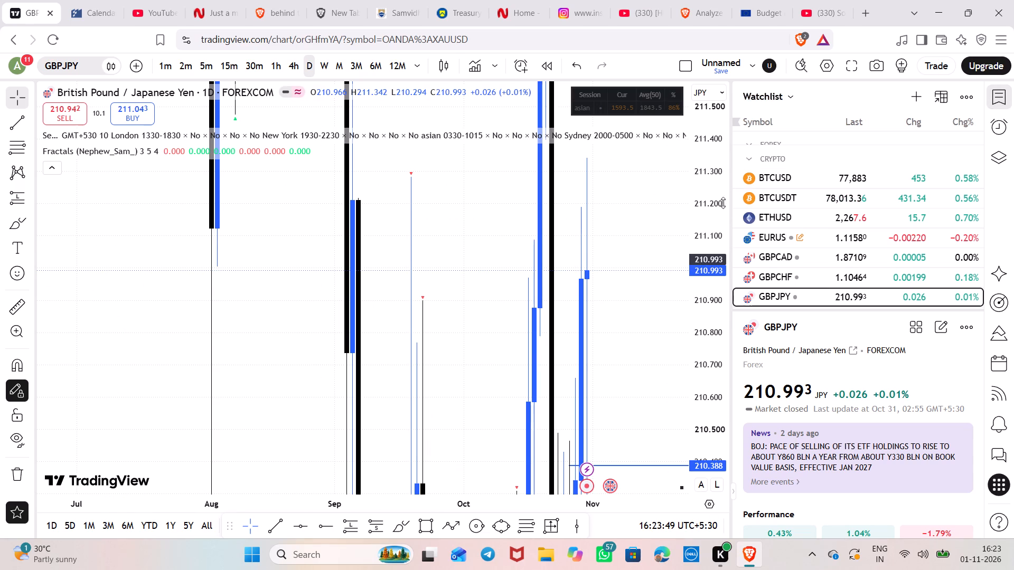
{"action": "left_click_drag", "start_coordinate": [713, 246], "coordinate": [710, 403]}
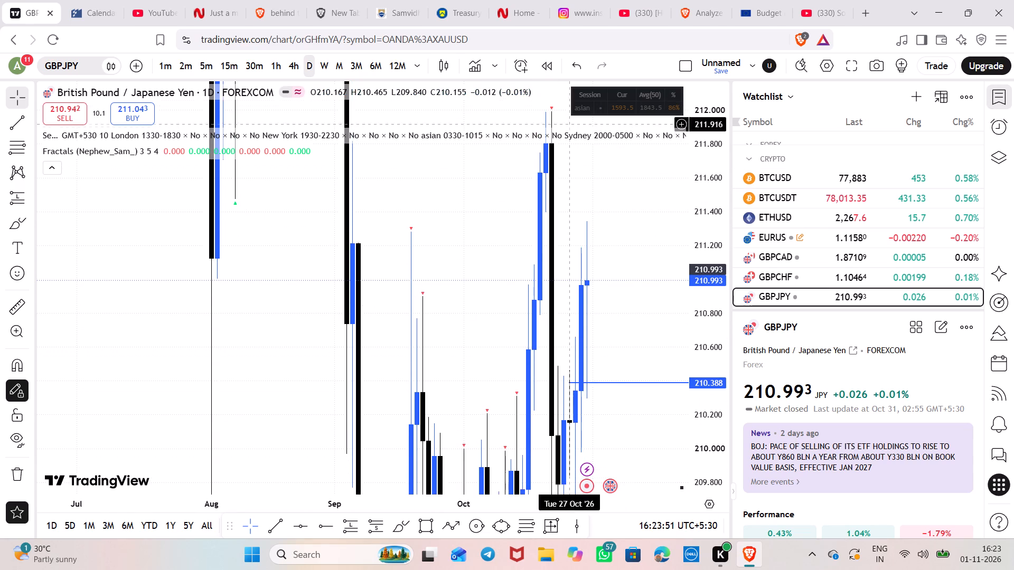
{"action": "left_click_drag", "start_coordinate": [659, 241], "coordinate": [550, 224]}
{"action": "scroll", "coordinate": [550, 224], "scroll_direction": "up", "scroll_amount": 6}
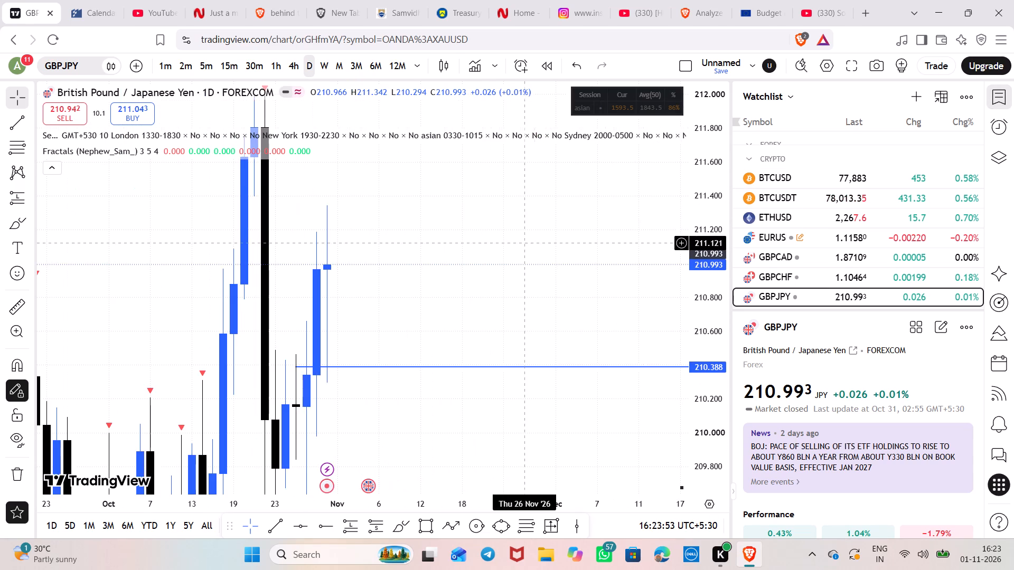
{"action": "left_click_drag", "start_coordinate": [521, 243], "coordinate": [691, 160]}
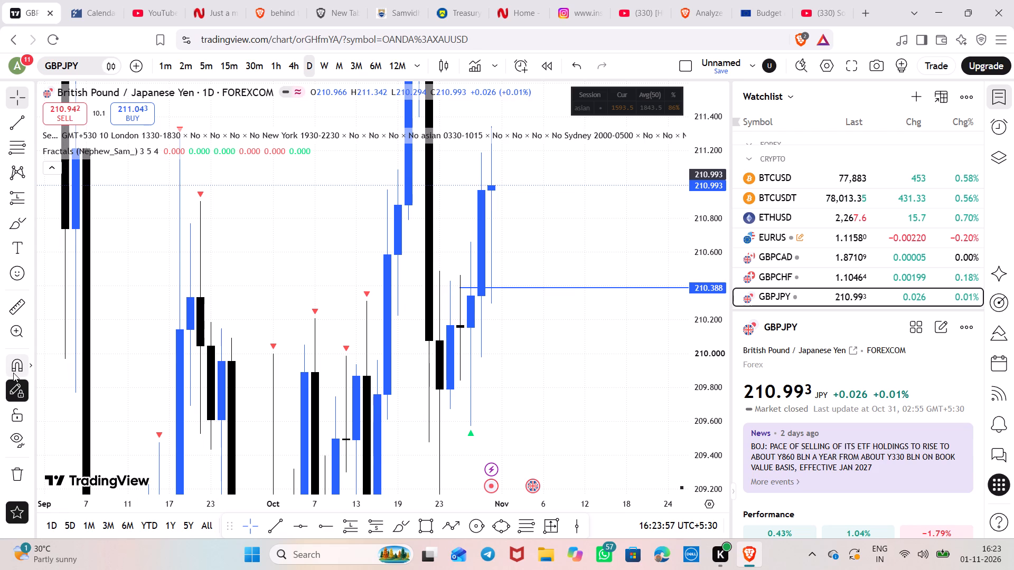
{"action": "left_click_drag", "start_coordinate": [368, 300], "coordinate": [369, 369]}
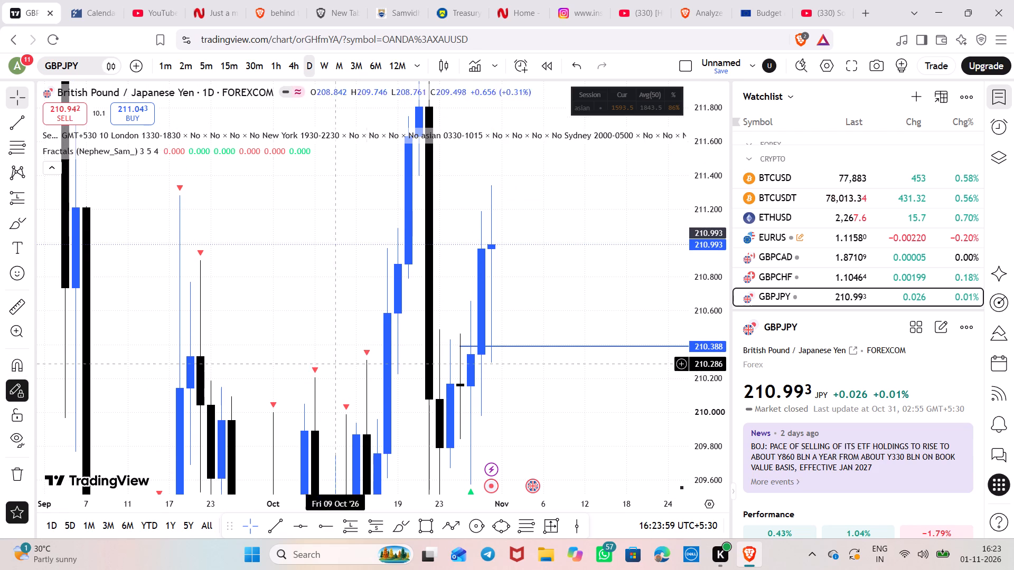
Turn magnet snapping on and move GBPJPY's horizontal ray to the 29 October candle's high at 211.203.
{"action": "left_click", "coordinate": [21, 369]}
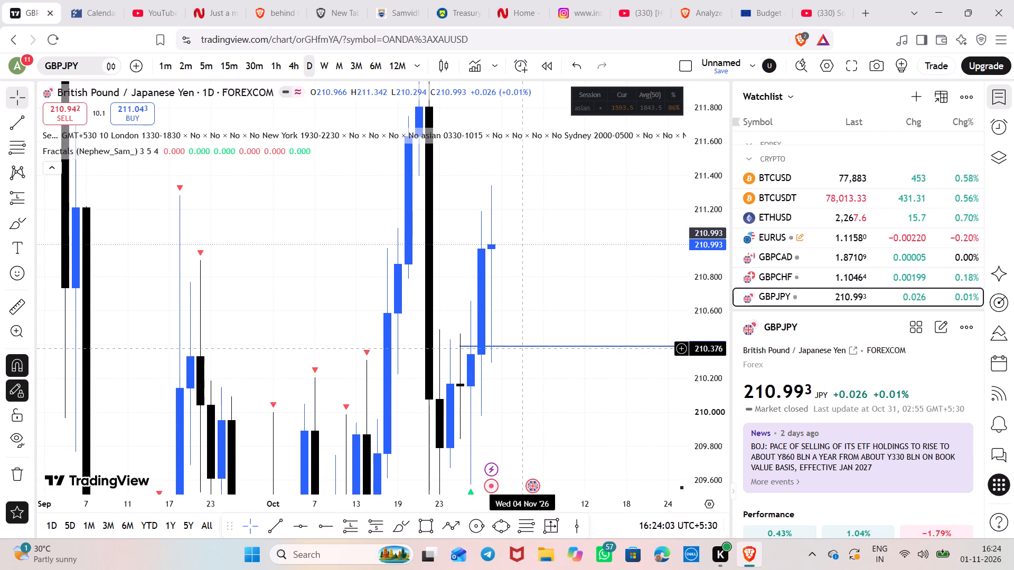
{"action": "left_click_drag", "start_coordinate": [521, 347], "coordinate": [548, 392]}
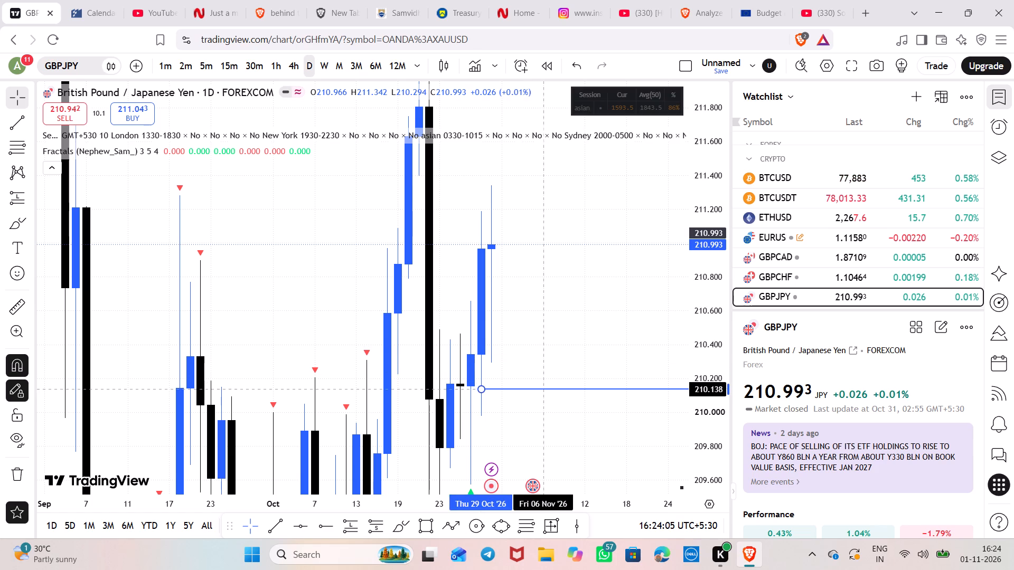
{"action": "left_click_drag", "start_coordinate": [548, 392], "coordinate": [539, 415]}
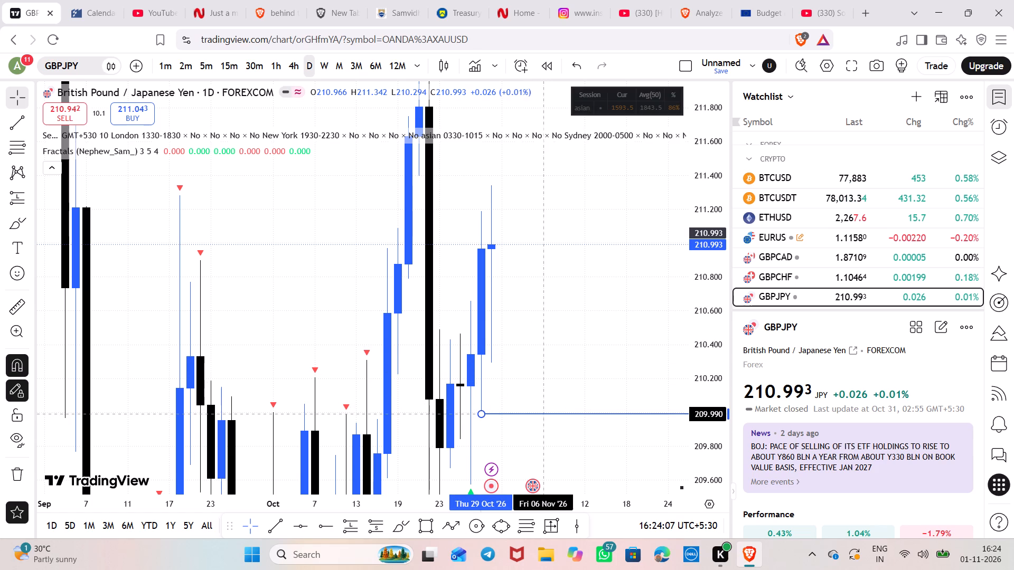
{"action": "left_click_drag", "start_coordinate": [539, 415], "coordinate": [538, 416]}
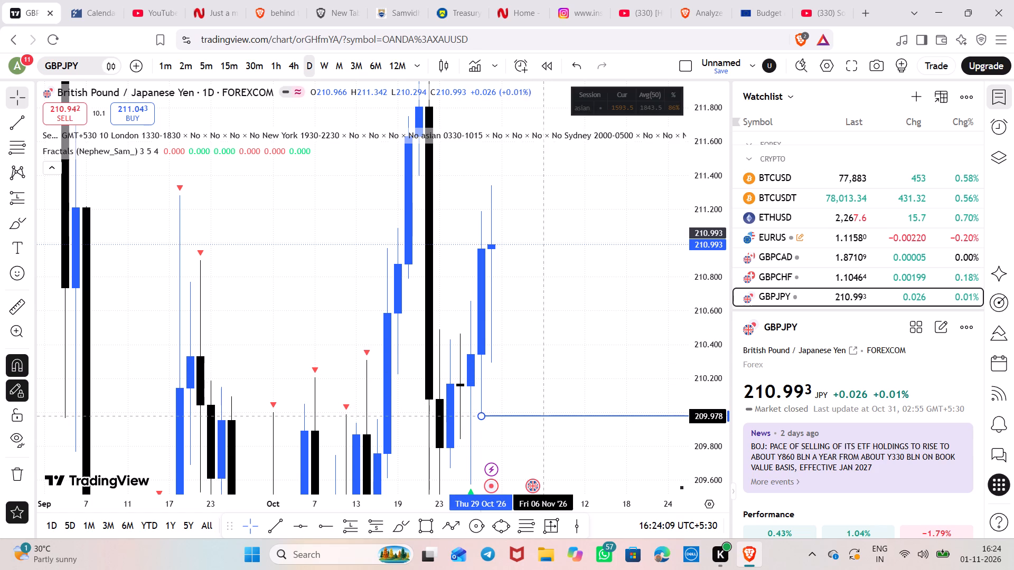
{"action": "left_click_drag", "start_coordinate": [538, 416], "coordinate": [501, 320]}
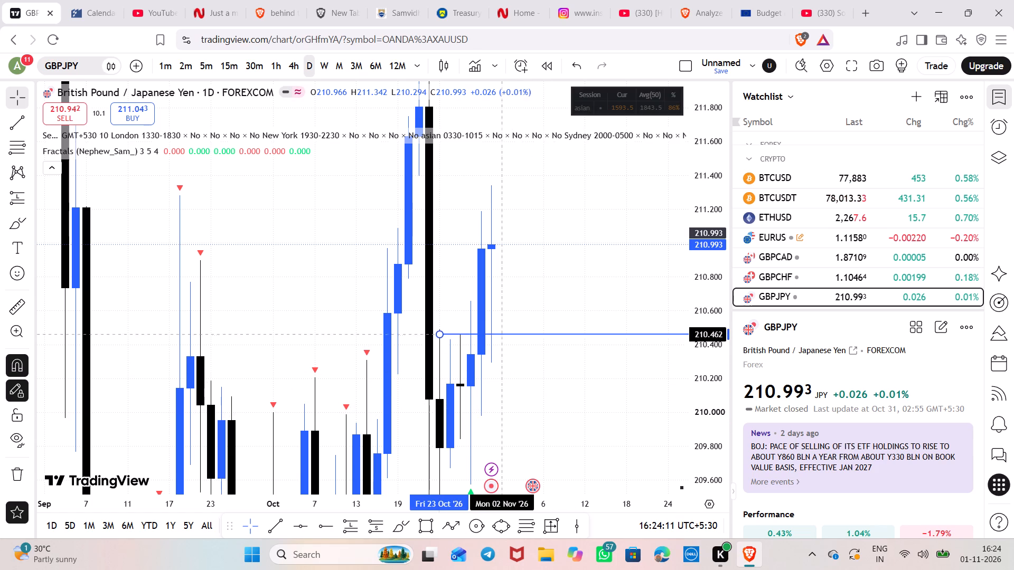
{"action": "left_click_drag", "start_coordinate": [501, 320], "coordinate": [527, 298]}
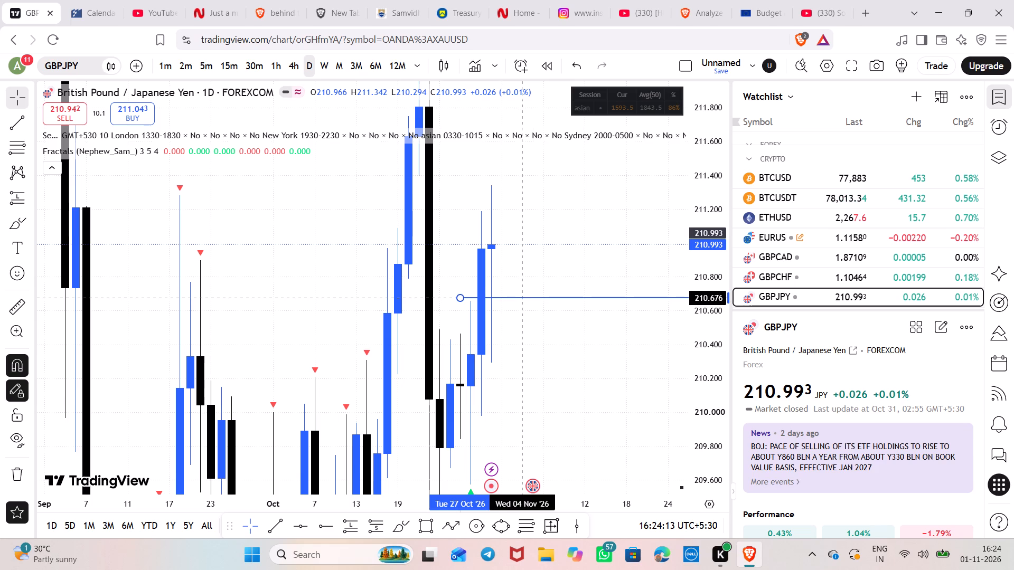
{"action": "left_click_drag", "start_coordinate": [527, 298], "coordinate": [545, 220]}
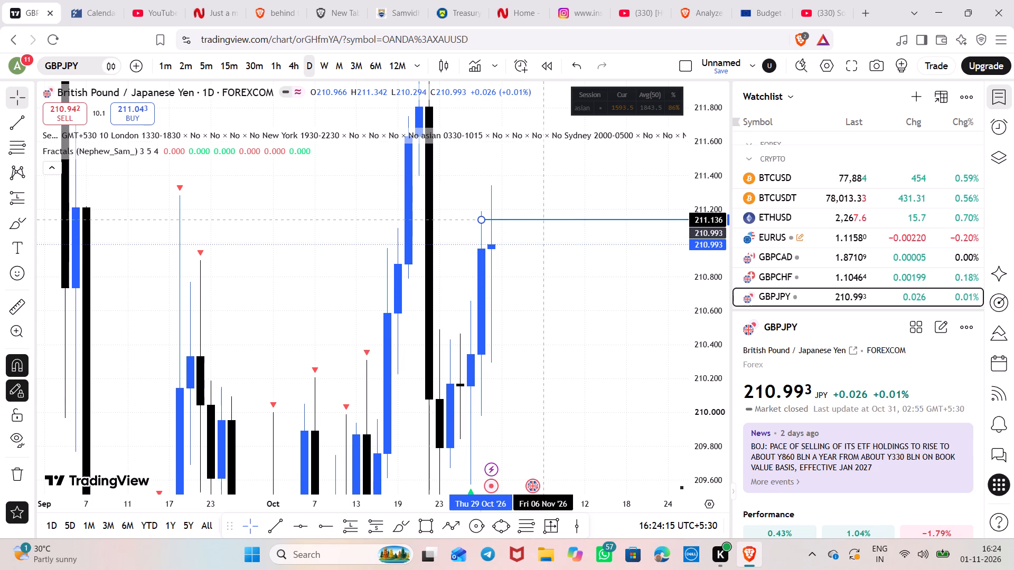
{"action": "left_click_drag", "start_coordinate": [545, 220], "coordinate": [540, 208]}
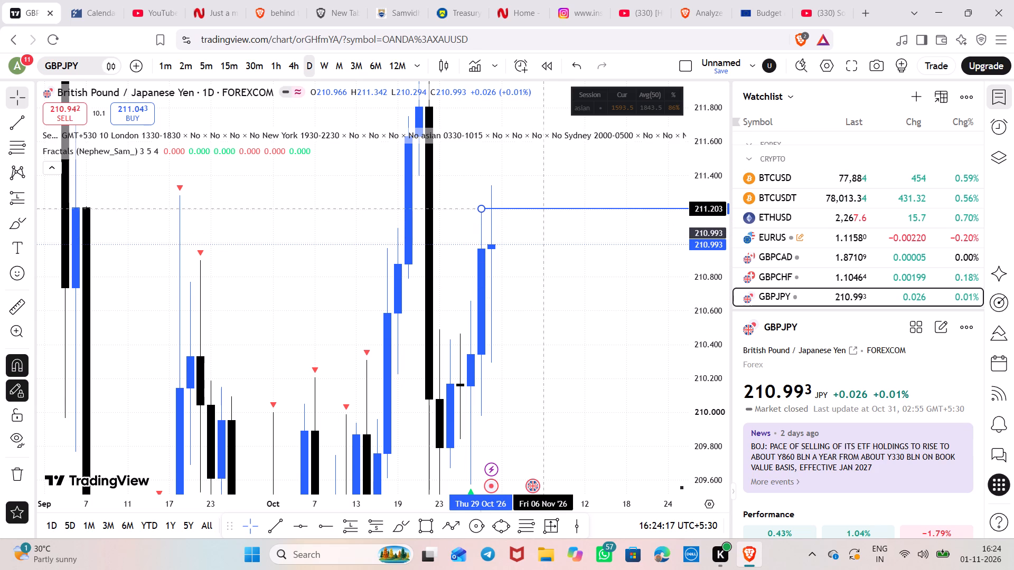
{"action": "left_click_drag", "start_coordinate": [540, 208], "coordinate": [540, 209]}
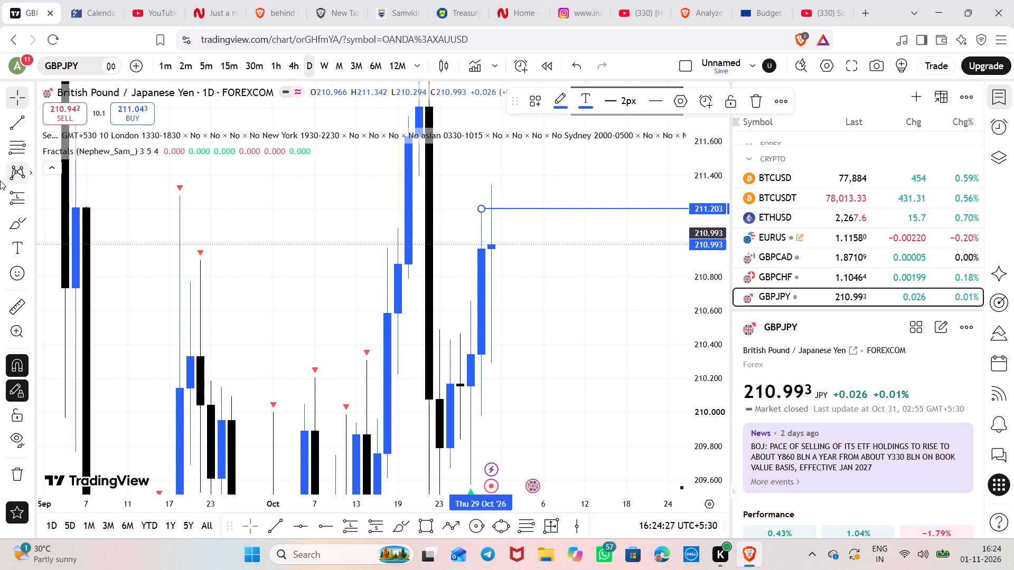
Place a second horizontal ray on GBPJPY at the 29 October daily candle's low, 209.977.
{"action": "left_click", "coordinate": [331, 524]}
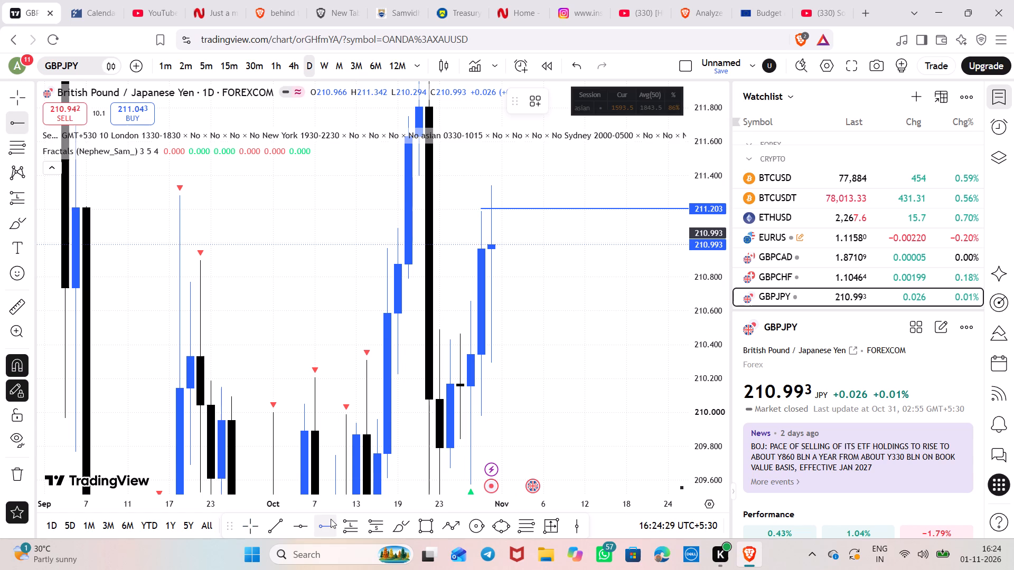
{"action": "left_click", "coordinate": [479, 416]}
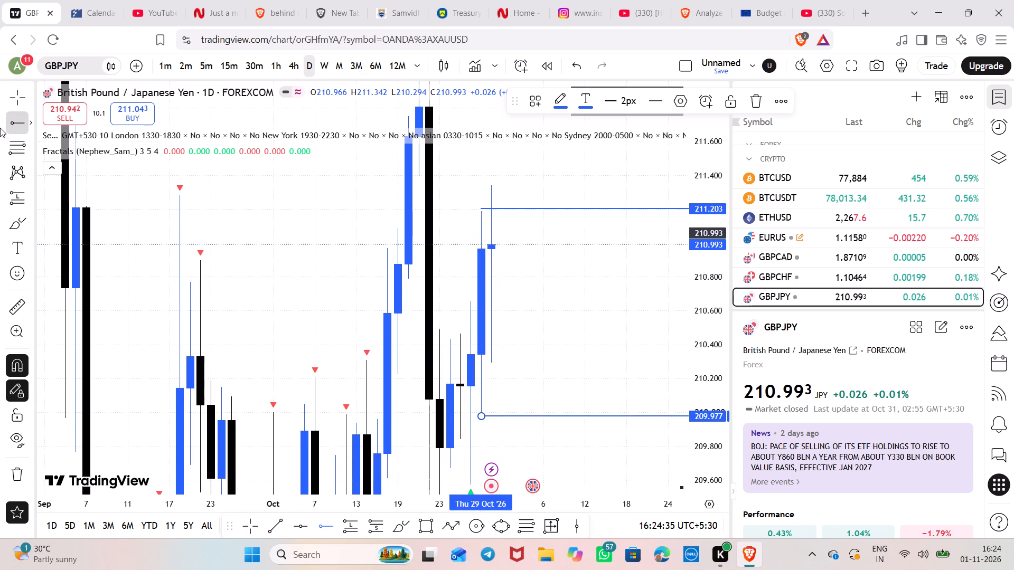
{"action": "left_click", "coordinate": [4, 107]}
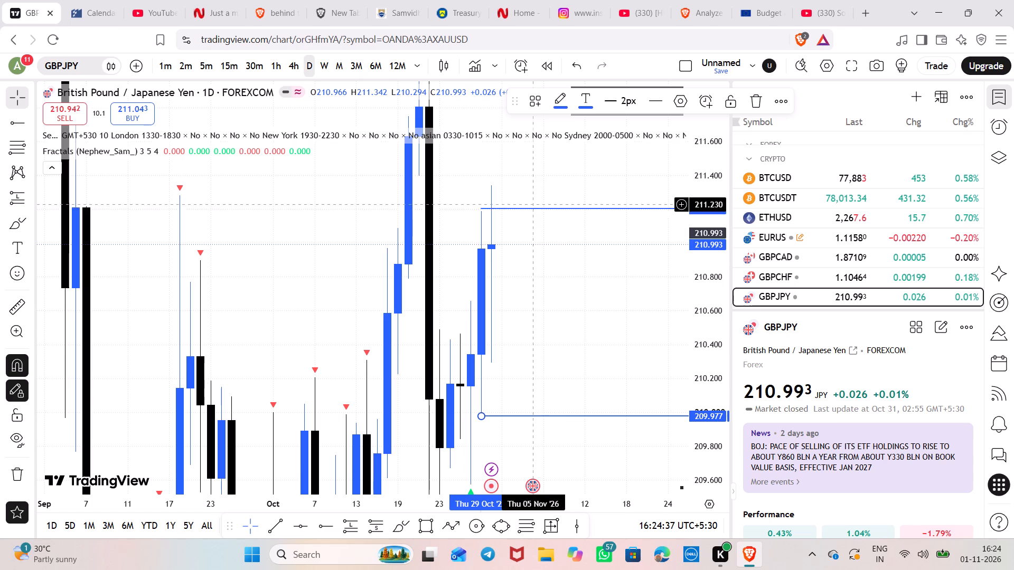
Move GBPJPY's upper horizontal ray down to 211.183 and turn magnet snapping off.
{"action": "left_click", "coordinate": [536, 208]}
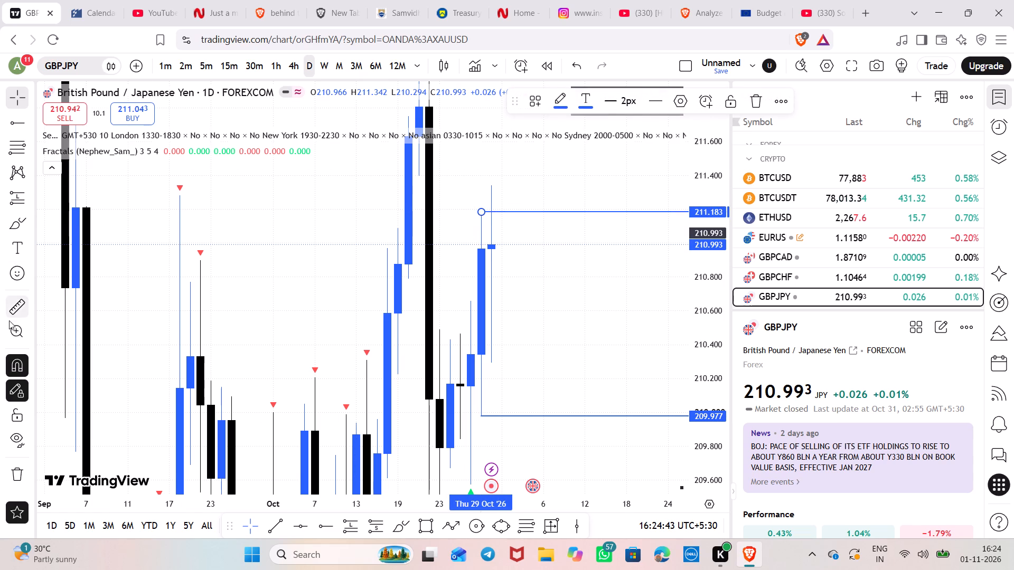
{"action": "left_click", "coordinate": [10, 356]}
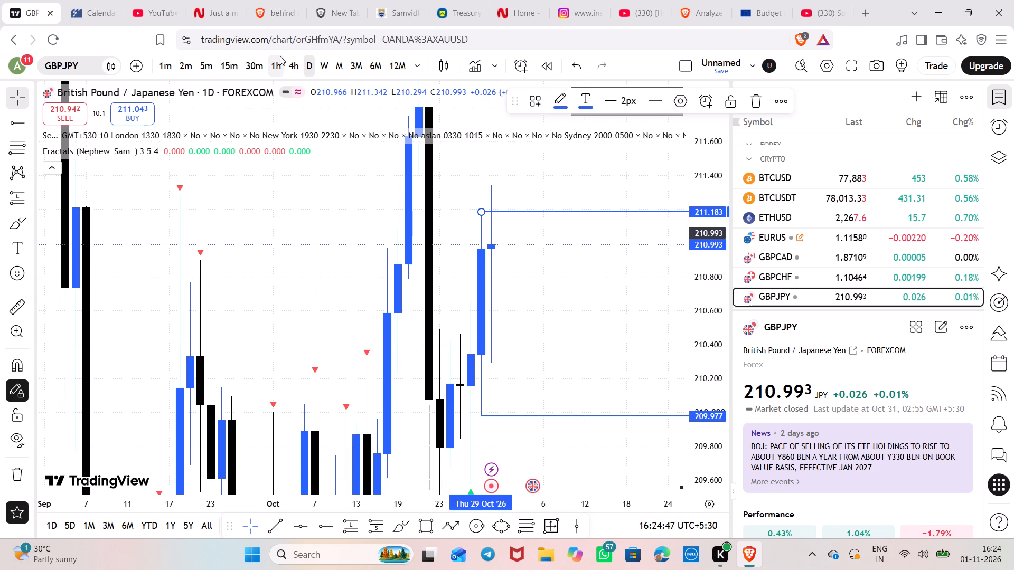
Switch GBPJPY to the 4-hour timeframe and examine the 29 and 30 October candles between the two rays.
{"action": "left_click", "coordinate": [286, 56]}
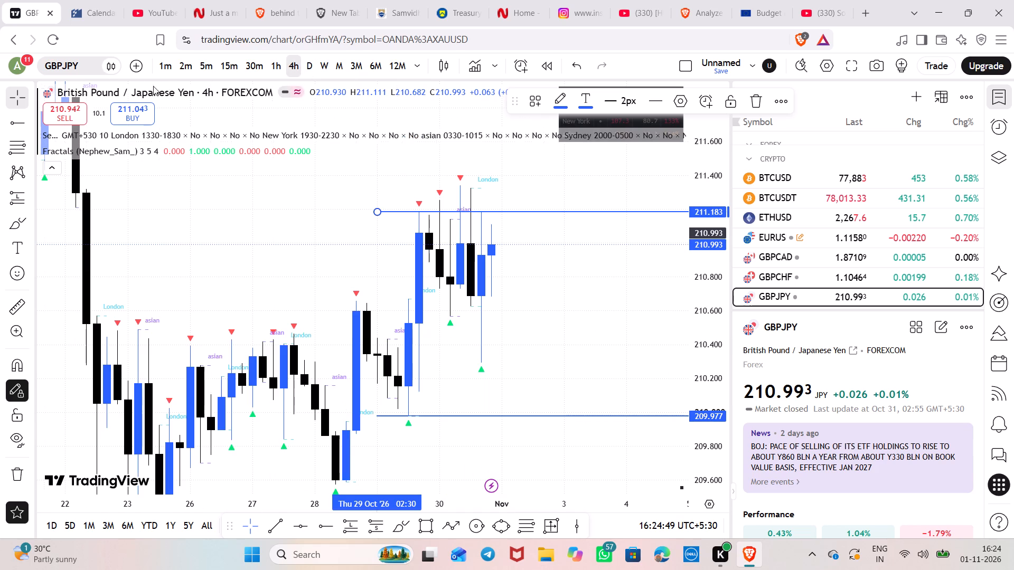
{"action": "scroll", "coordinate": [572, 239], "scroll_direction": "up", "scroll_amount": 4}
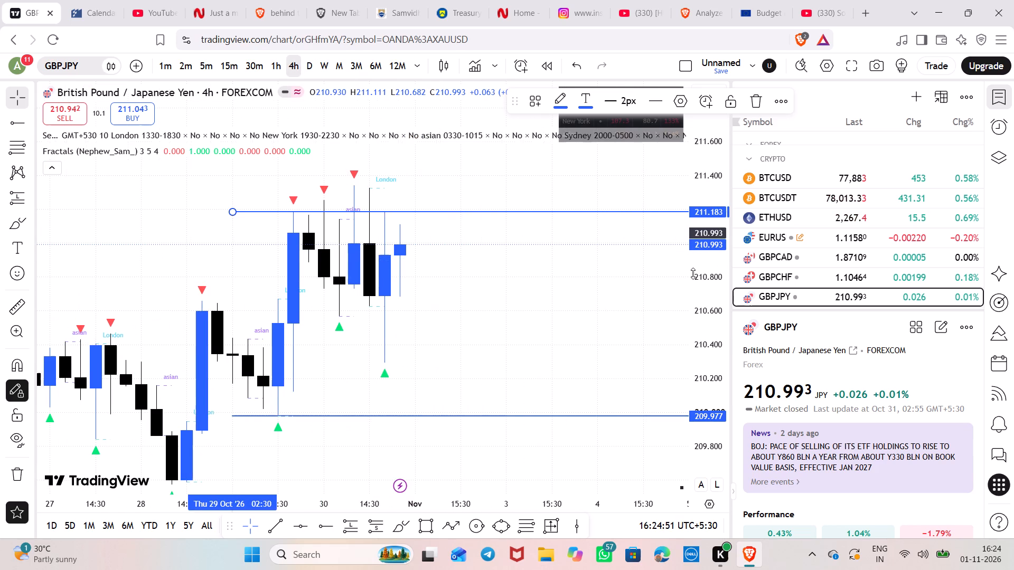
{"action": "scroll", "coordinate": [693, 273], "scroll_direction": "up", "scroll_amount": 8}
{"action": "left_click_drag", "start_coordinate": [642, 261], "coordinate": [774, 296]}
{"action": "scroll", "coordinate": [716, 273], "scroll_direction": "up", "scroll_amount": 3}
{"action": "scroll", "coordinate": [584, 286], "scroll_direction": "up", "scroll_amount": 4}
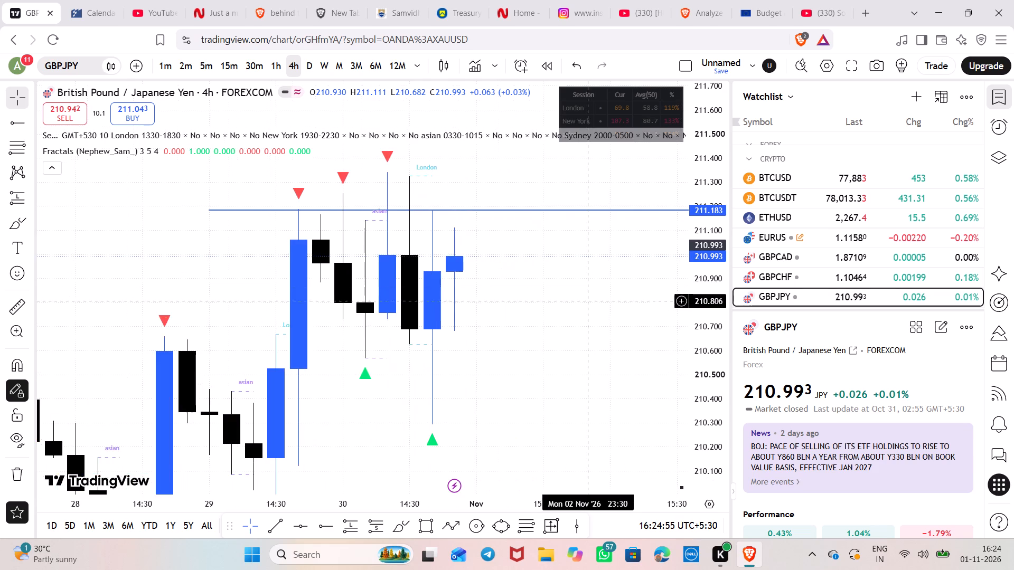
{"action": "left_click_drag", "start_coordinate": [580, 323], "coordinate": [618, 284]}
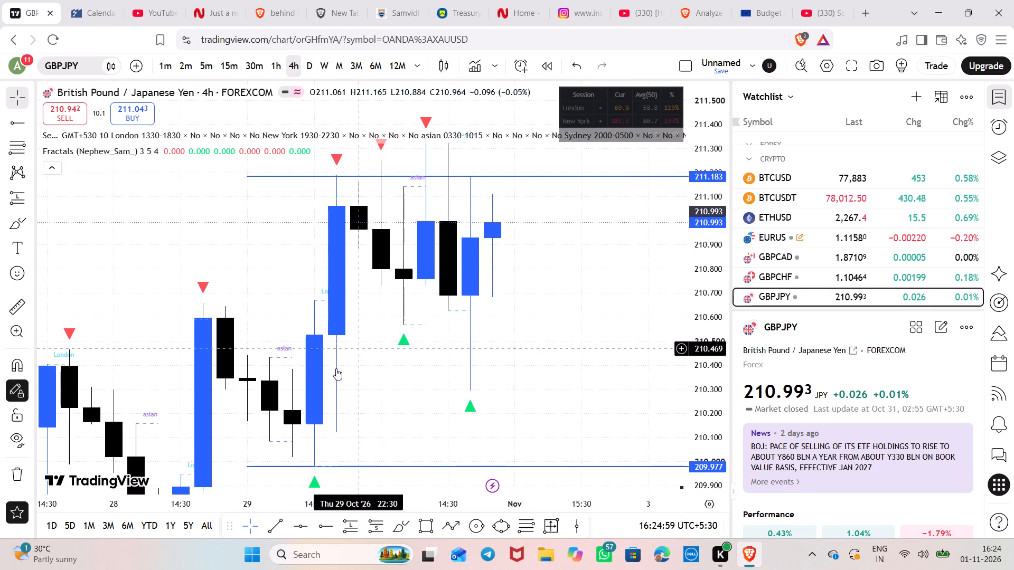
Return GBPJPY to the daily timeframe and examine the September and October candles around the two rays.
{"action": "left_click", "coordinate": [304, 59]}
{"action": "scroll", "coordinate": [493, 363], "scroll_direction": "down", "scroll_amount": 3}
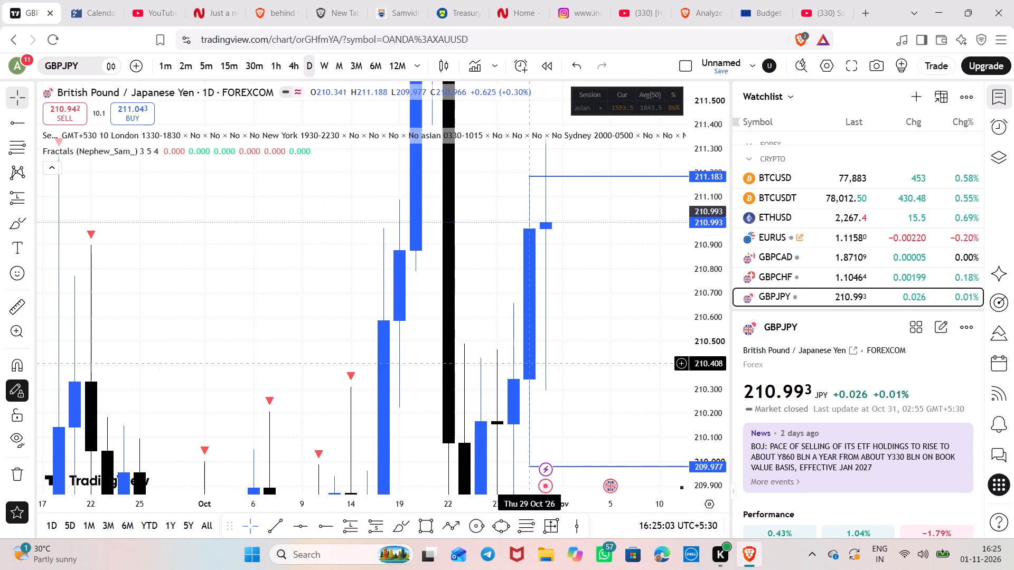
{"action": "scroll", "coordinate": [691, 265], "scroll_direction": "down", "scroll_amount": 18}
{"action": "scroll", "coordinate": [700, 262], "scroll_direction": "down", "scroll_amount": 6}
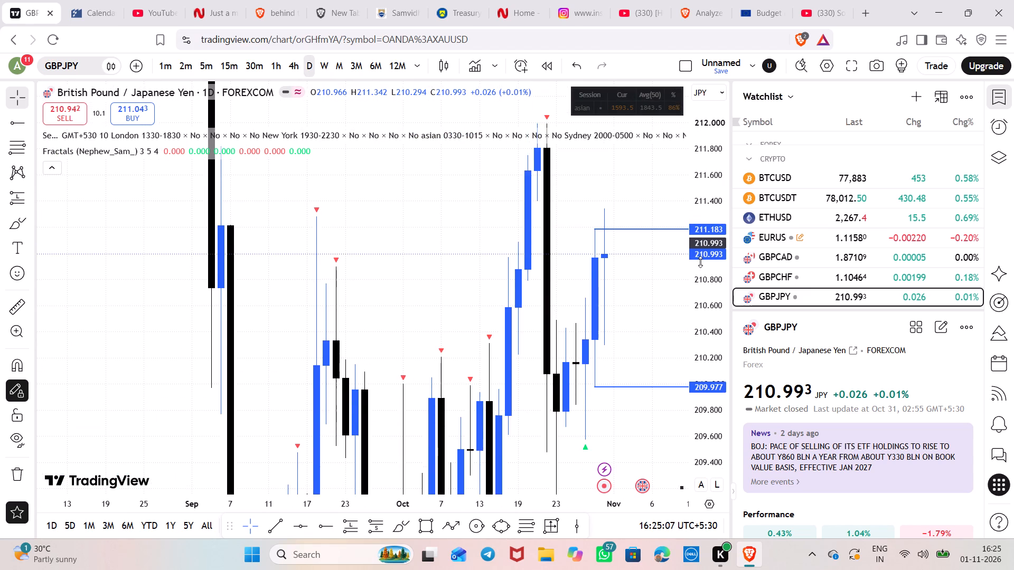
{"action": "scroll", "coordinate": [700, 262], "scroll_direction": "down", "scroll_amount": 10}
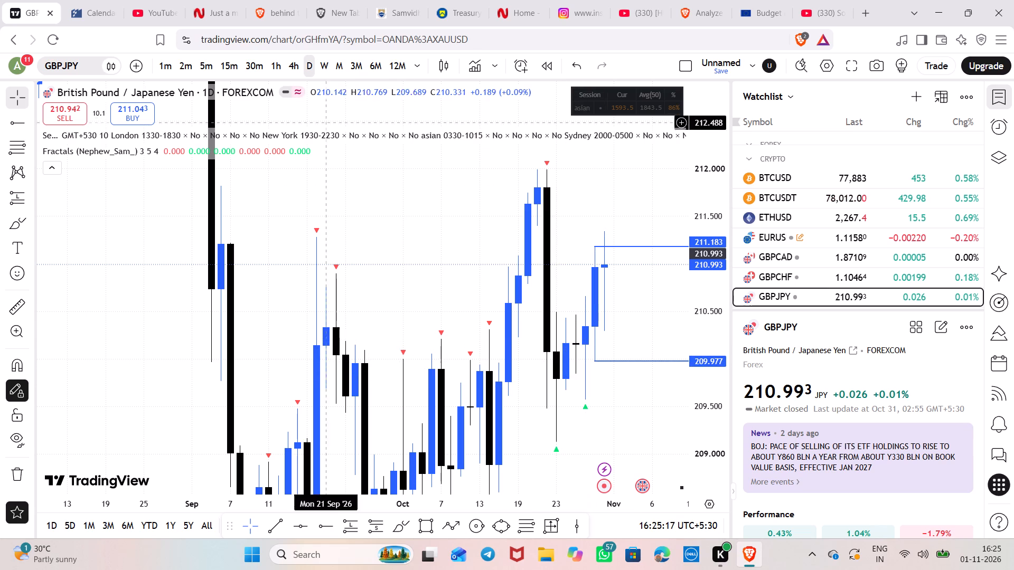
Switch GBPJPY back to the 4-hour timeframe and examine price action from 19 to 30 October.
{"action": "left_click", "coordinate": [296, 62]}
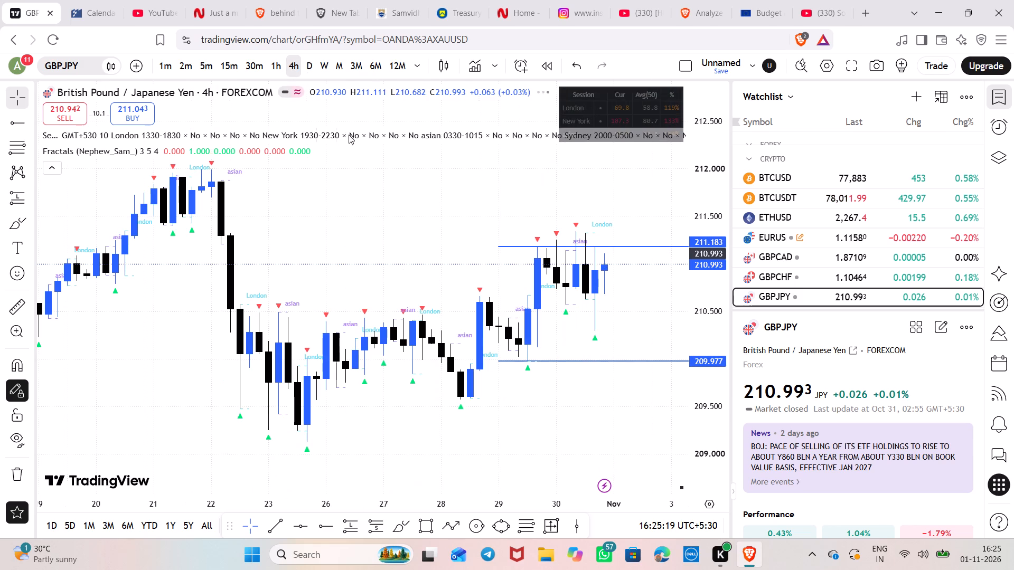
{"action": "scroll", "coordinate": [698, 306], "scroll_direction": "up", "scroll_amount": 11}
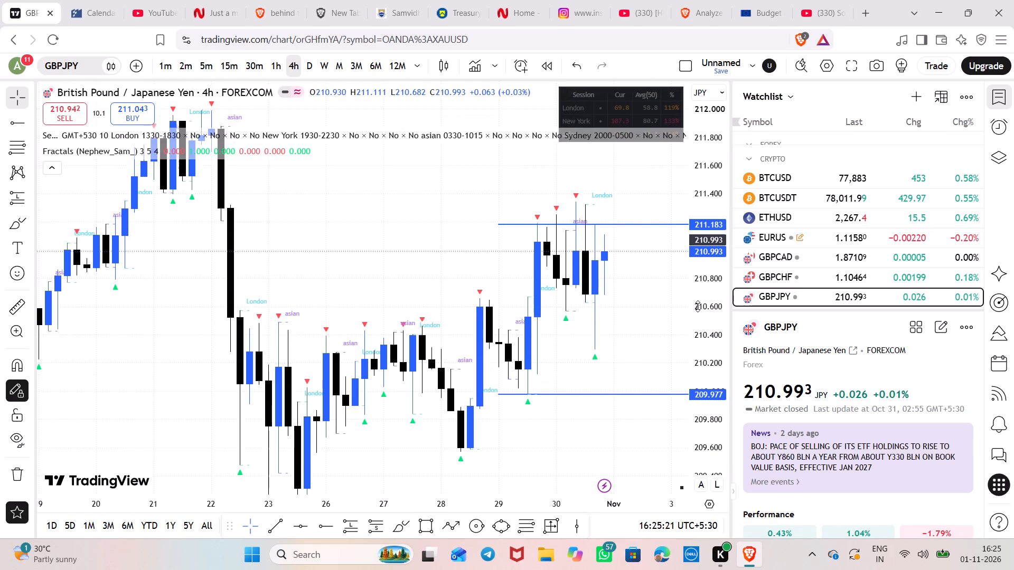
{"action": "scroll", "coordinate": [698, 306], "scroll_direction": "up", "scroll_amount": 5}
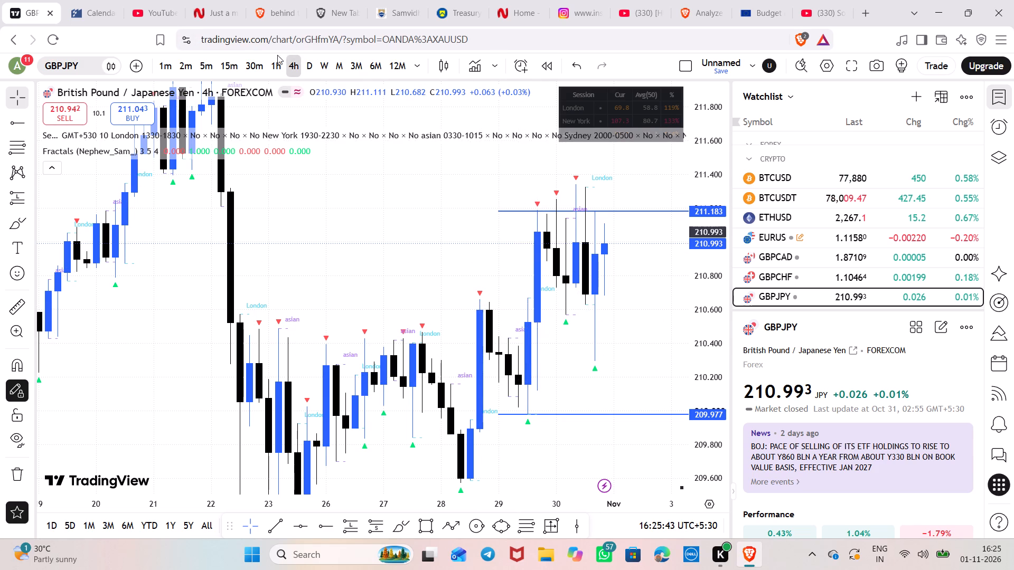
Switch GBPJPY to the 1-hour timeframe and examine the 29 and 30 October sessions between 211.183 and 209.977.
{"action": "left_click", "coordinate": [275, 73]}
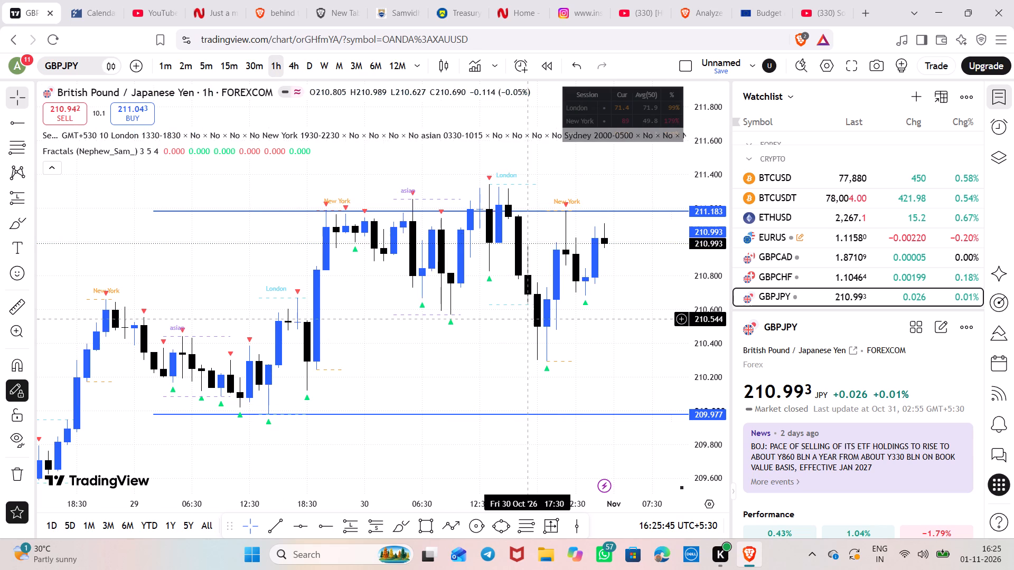
{"action": "scroll", "coordinate": [524, 319], "scroll_direction": "down", "scroll_amount": 2}
{"action": "scroll", "coordinate": [696, 327], "scroll_direction": "up", "scroll_amount": 4}
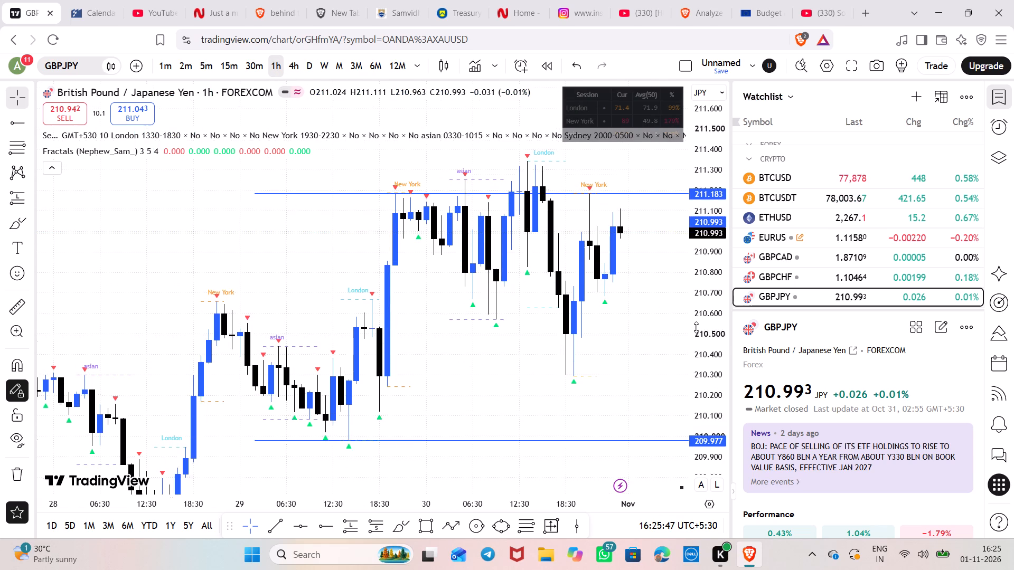
{"action": "scroll", "coordinate": [696, 327], "scroll_direction": "up", "scroll_amount": 12}
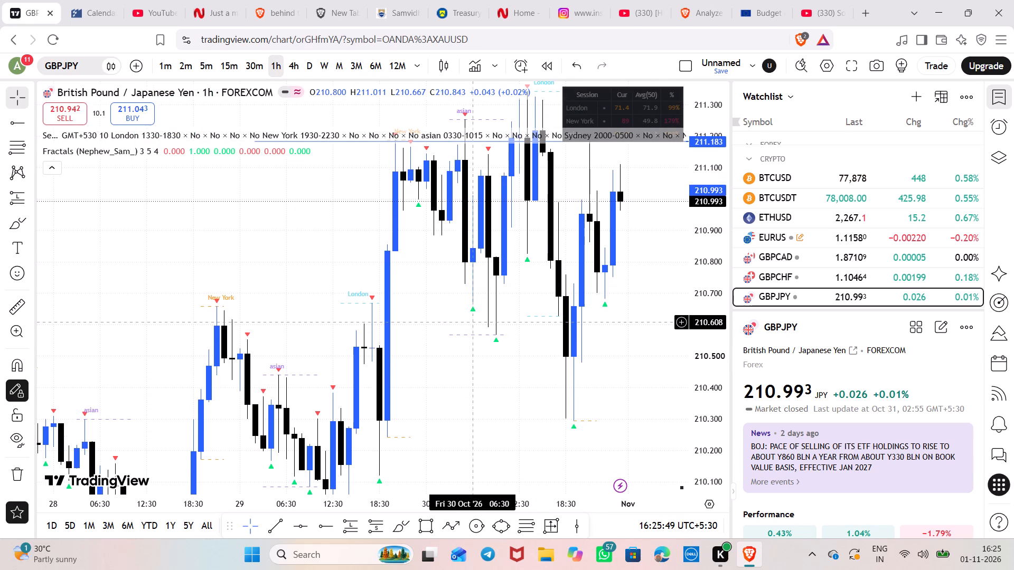
{"action": "left_click_drag", "start_coordinate": [472, 322], "coordinate": [453, 358]}
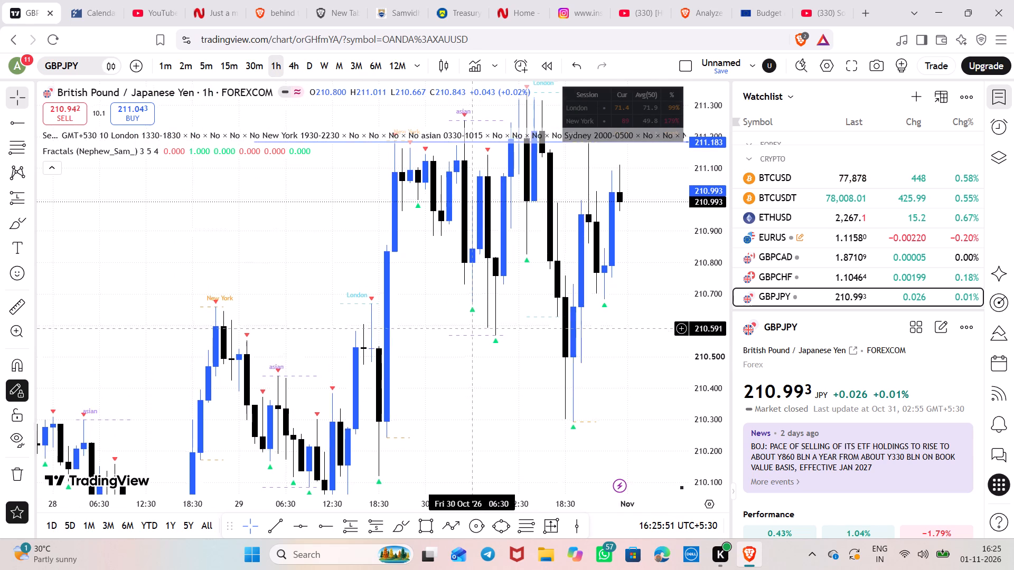
{"action": "left_click_drag", "start_coordinate": [453, 358], "coordinate": [412, 336]}
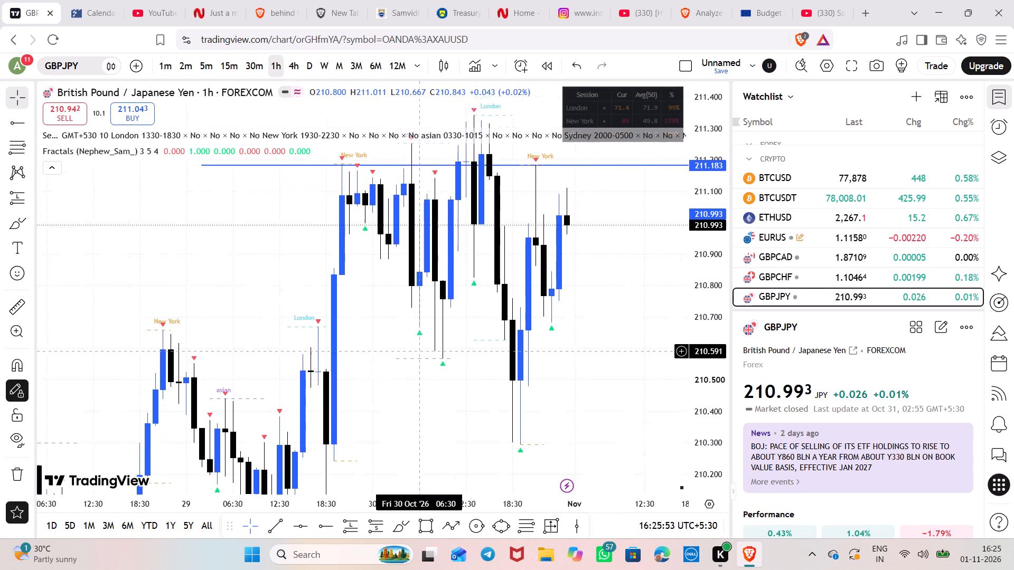
{"action": "left_click_drag", "start_coordinate": [412, 336], "coordinate": [416, 357]}
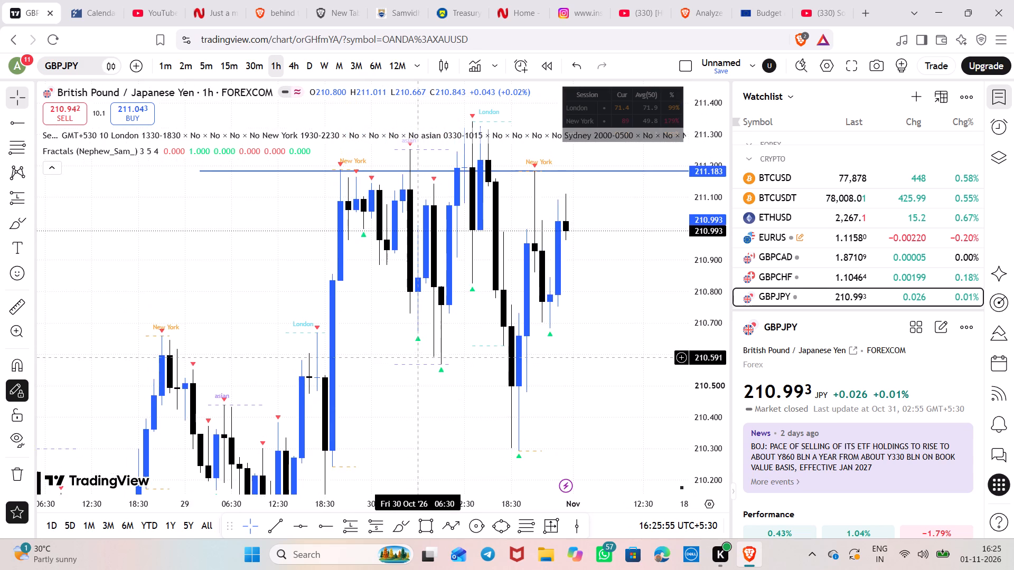
{"action": "left_click_drag", "start_coordinate": [416, 357], "coordinate": [480, 324]}
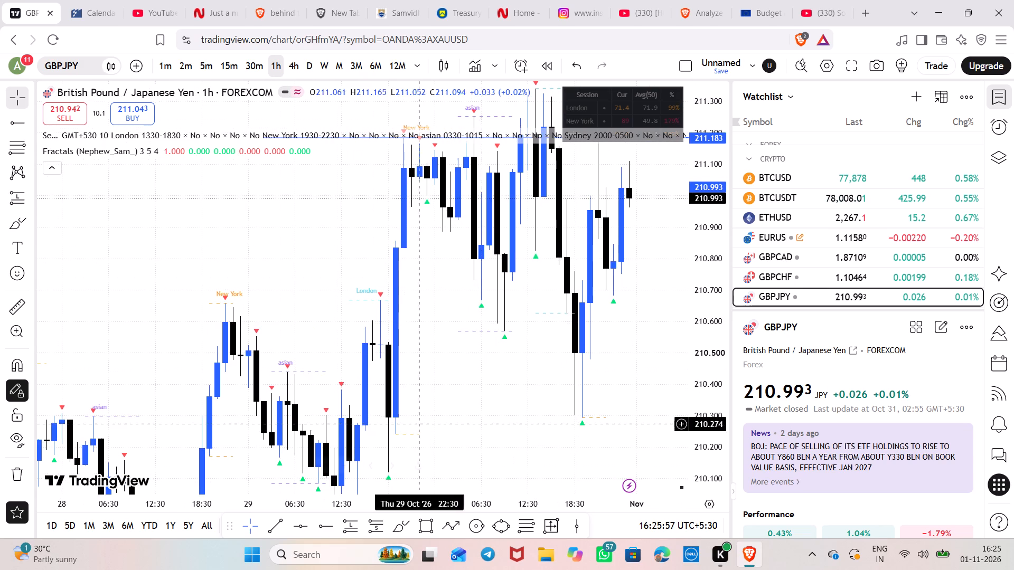
{"action": "scroll", "coordinate": [403, 424], "scroll_direction": "up", "scroll_amount": 2}
{"action": "left_click_drag", "start_coordinate": [403, 421], "coordinate": [582, 319]}
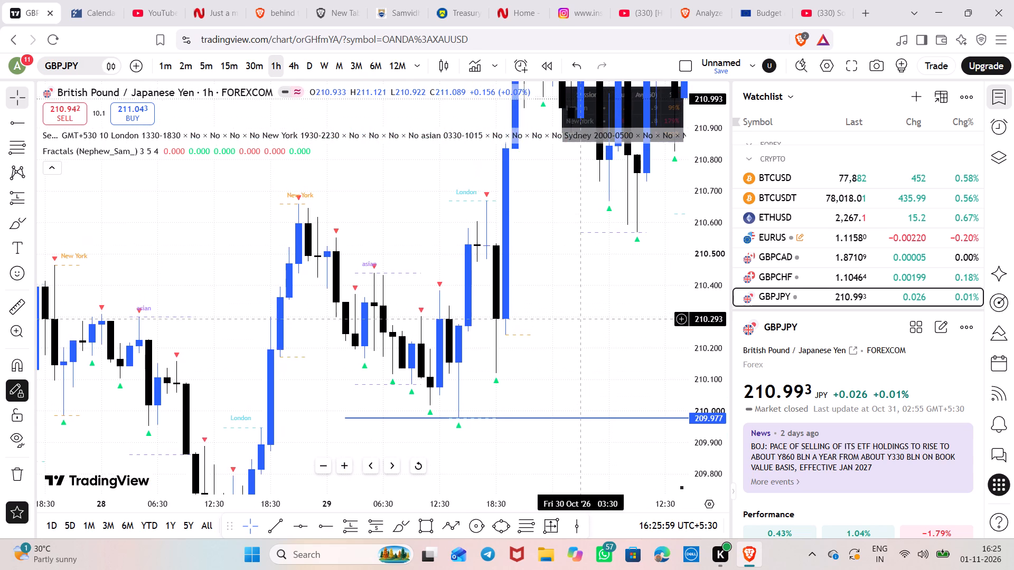
{"action": "left_click_drag", "start_coordinate": [582, 319], "coordinate": [578, 362]}
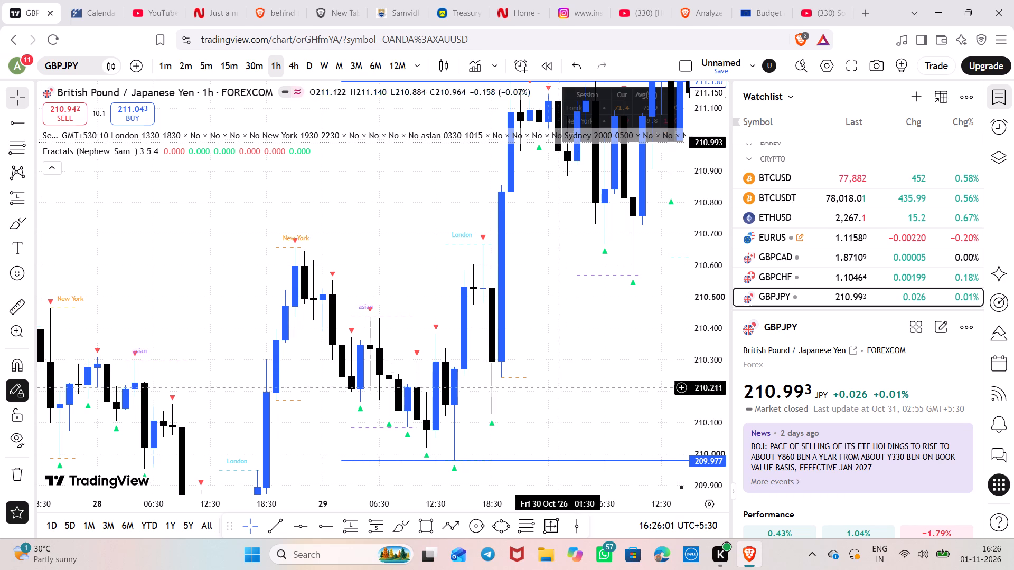
{"action": "scroll", "coordinate": [537, 381], "scroll_direction": "up", "scroll_amount": 3}
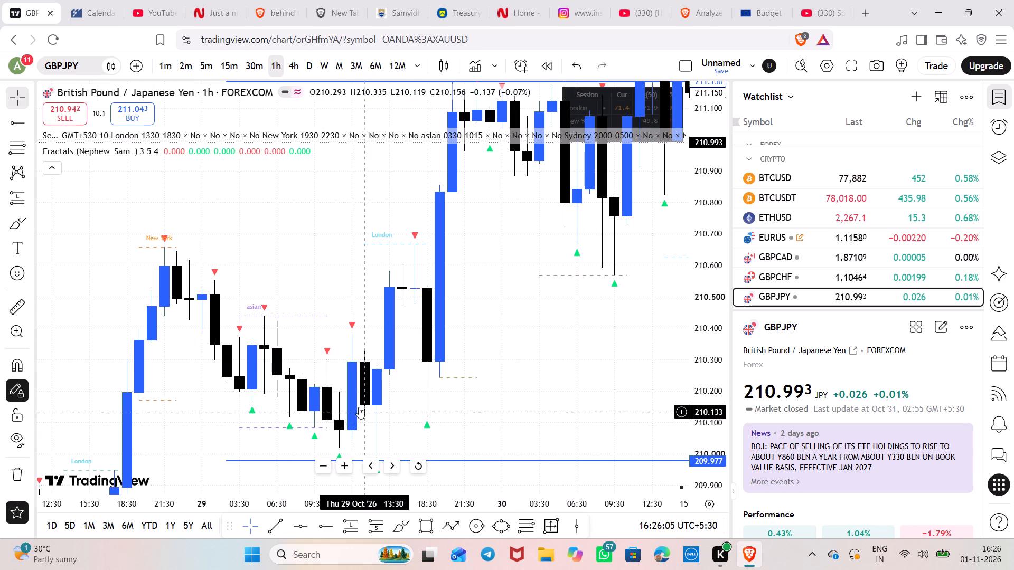
{"action": "left_click_drag", "start_coordinate": [359, 407], "coordinate": [371, 352]}
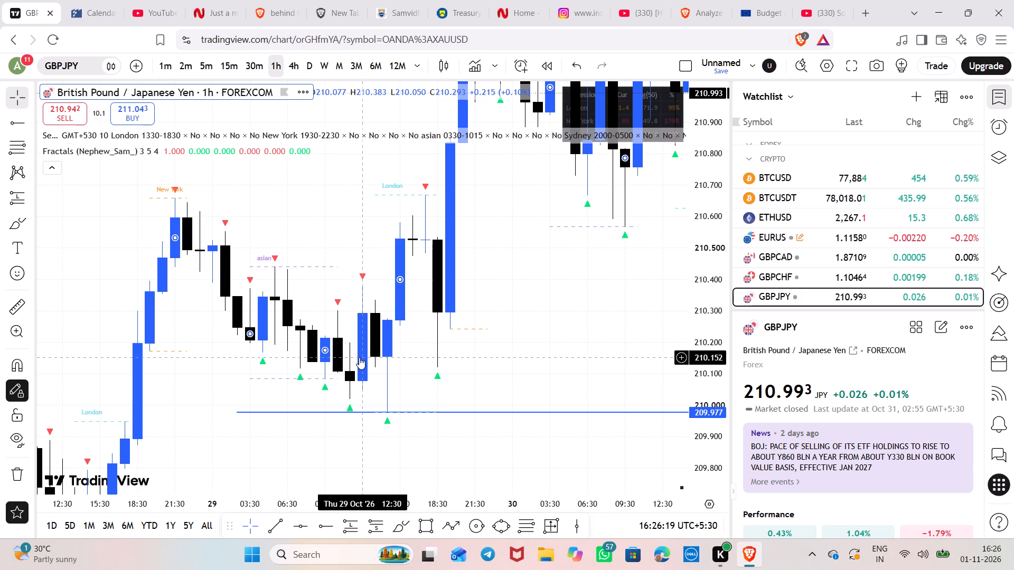
Switch GBPJPY to the 15-minute timeframe and examine the Asian, London and New York sessions of 30 October back to 29 October.
{"action": "left_click", "coordinate": [232, 61]}
{"action": "scroll", "coordinate": [453, 359], "scroll_direction": "down", "scroll_amount": 5}
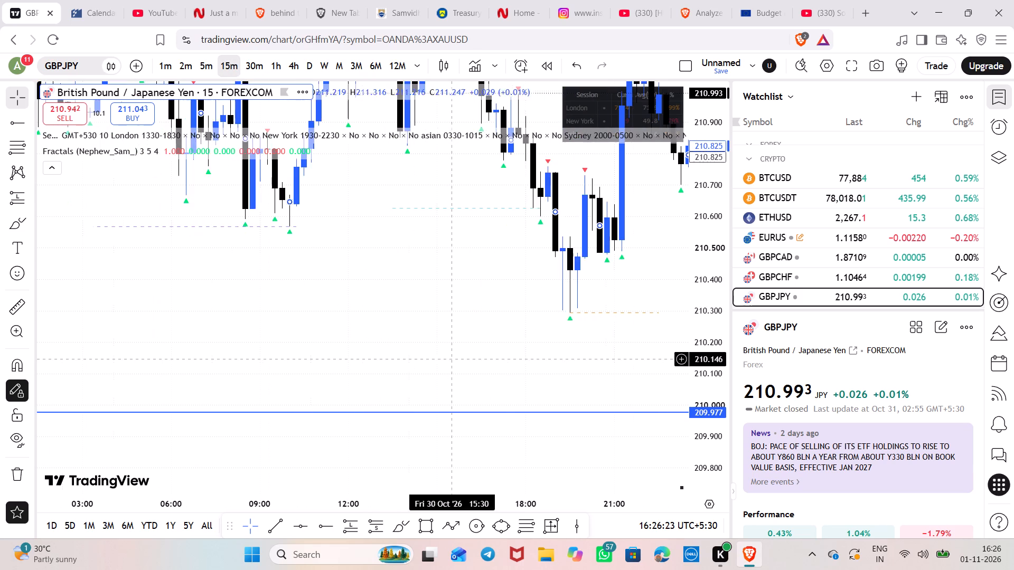
{"action": "left_click_drag", "start_coordinate": [463, 312], "coordinate": [314, 398]}
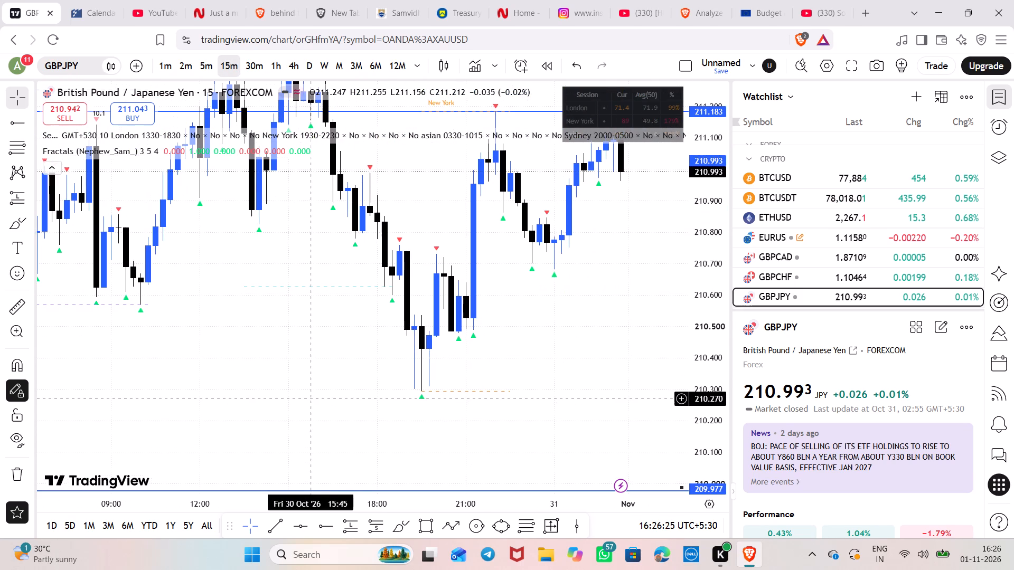
{"action": "left_click_drag", "start_coordinate": [314, 398], "coordinate": [512, 487]}
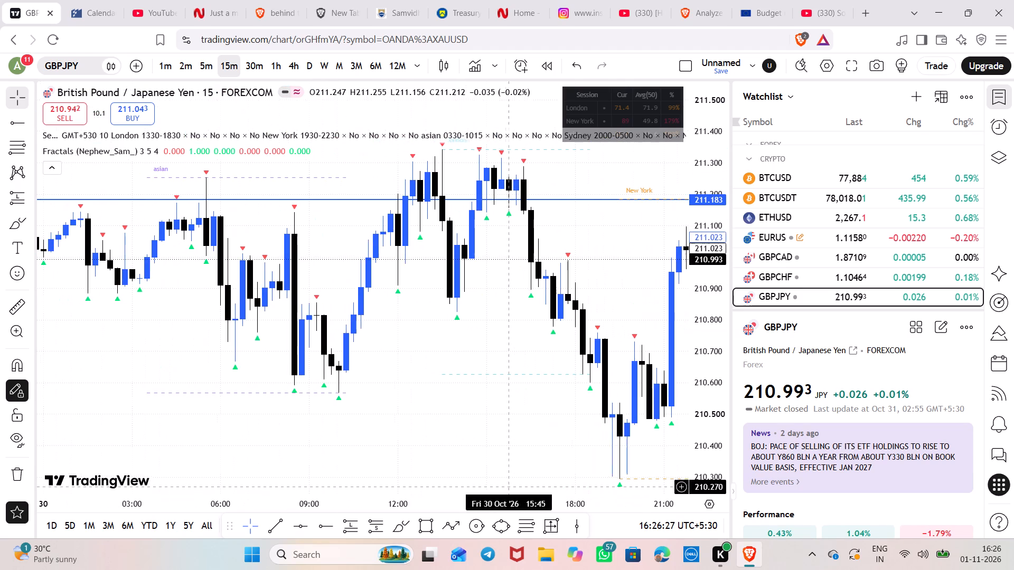
{"action": "left_click_drag", "start_coordinate": [512, 487], "coordinate": [499, 487]}
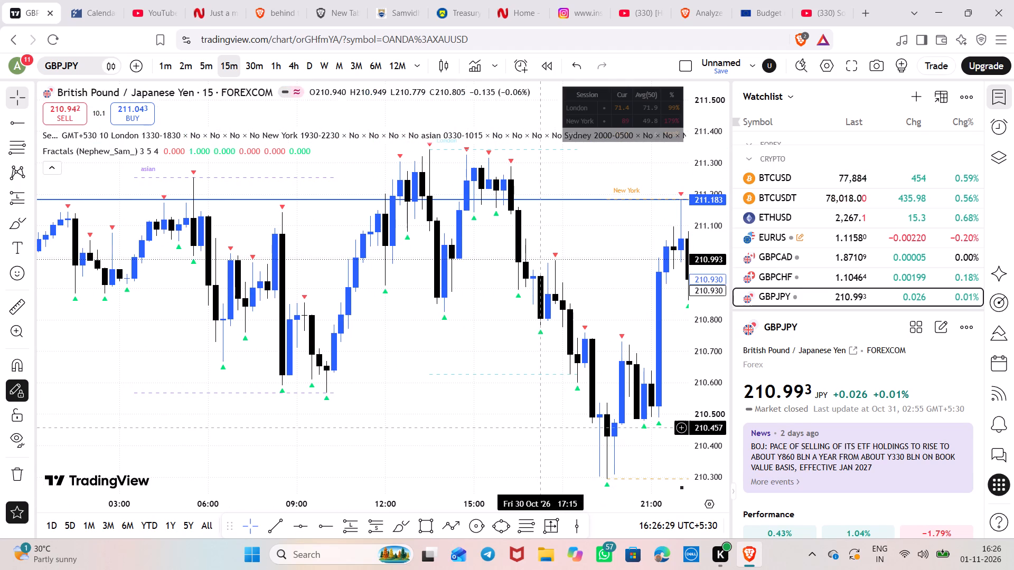
{"action": "left_click_drag", "start_coordinate": [542, 428], "coordinate": [676, 445]}
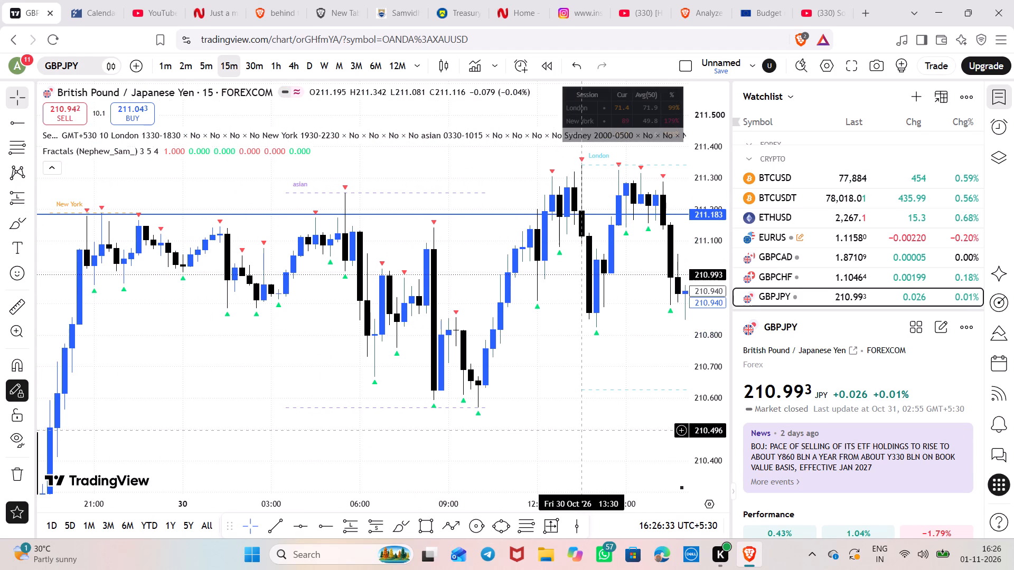
{"action": "left_click_drag", "start_coordinate": [578, 430], "coordinate": [795, 334]}
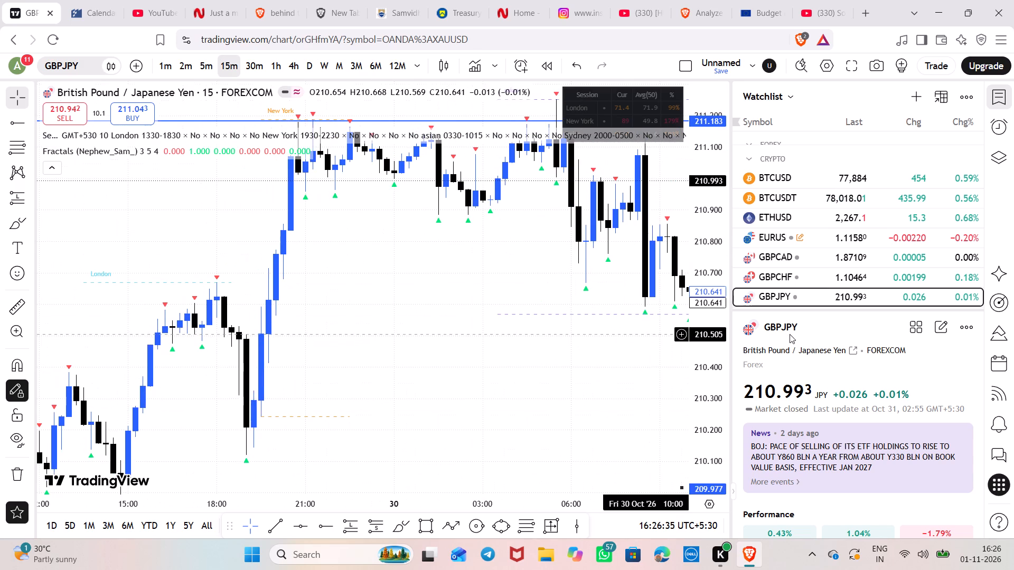
{"action": "left_click_drag", "start_coordinate": [411, 395], "coordinate": [651, 264]}
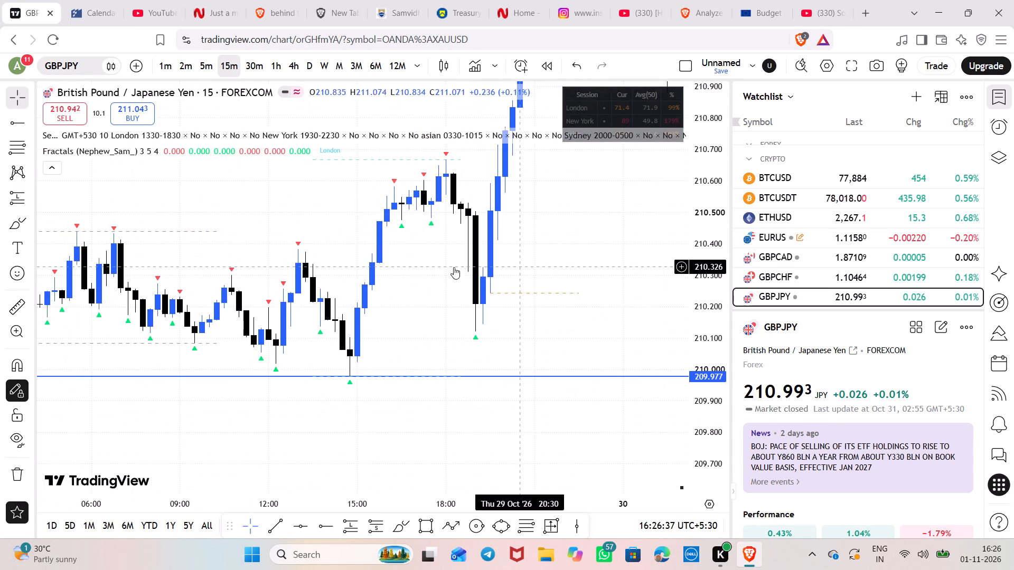
{"action": "scroll", "coordinate": [345, 274], "scroll_direction": "down", "scroll_amount": 2}
{"action": "left_click_drag", "start_coordinate": [370, 320], "coordinate": [414, 374]}
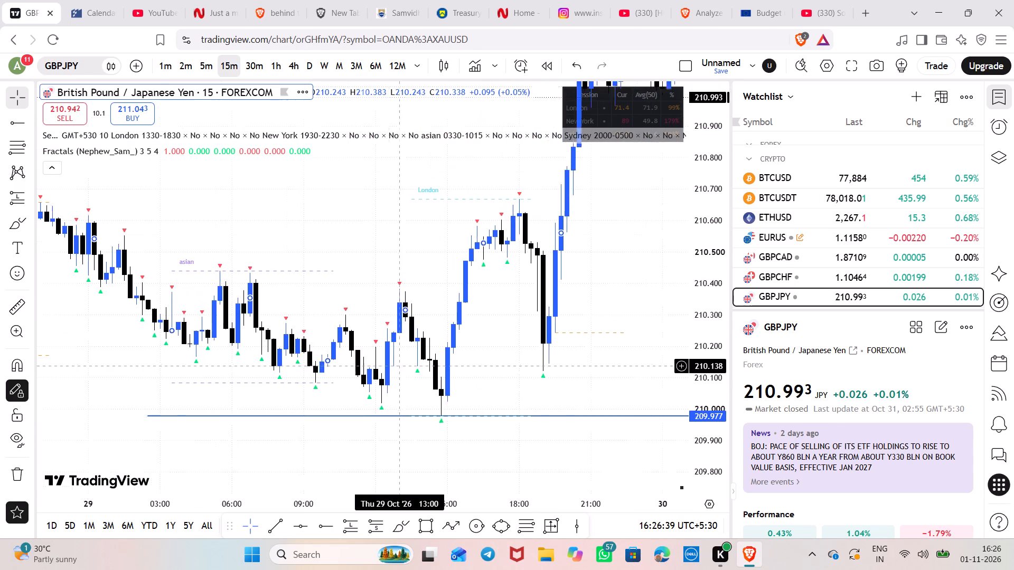
{"action": "left_click_drag", "start_coordinate": [414, 374], "coordinate": [444, 386]}
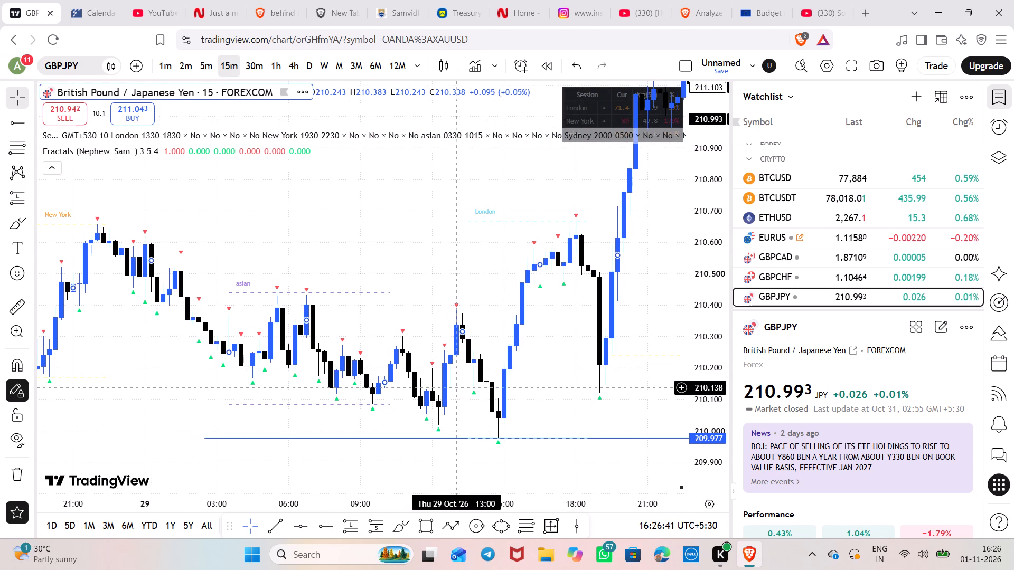
Examine the 15-minute GBPJPY candles of 28 and 29 October around the 209.977 ray and the London session rally.
{"action": "left_click_drag", "start_coordinate": [444, 386], "coordinate": [357, 374]}
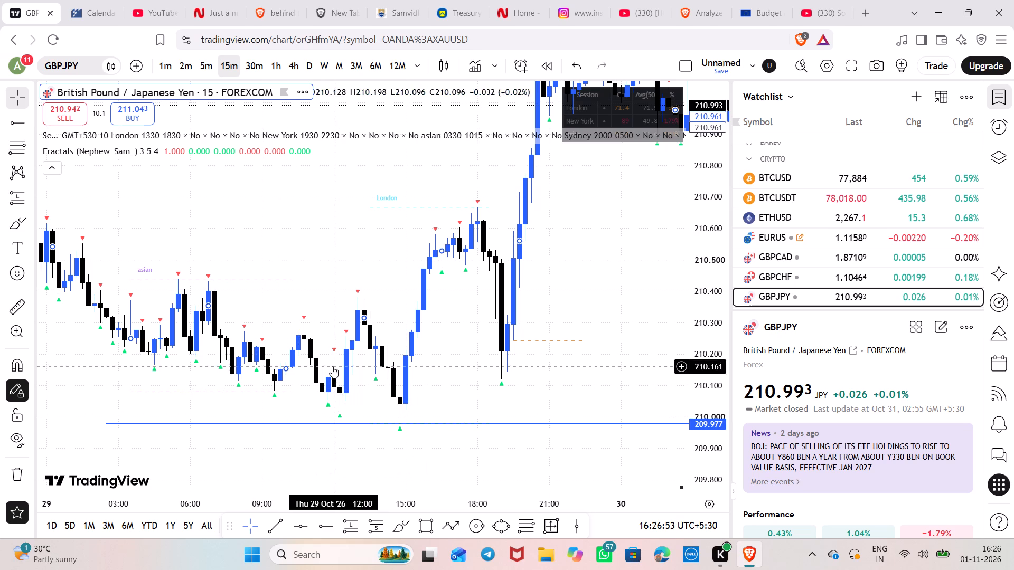
{"action": "scroll", "coordinate": [327, 386], "scroll_direction": "up", "scroll_amount": 4}
{"action": "scroll", "coordinate": [387, 380], "scroll_direction": "down", "scroll_amount": 3}
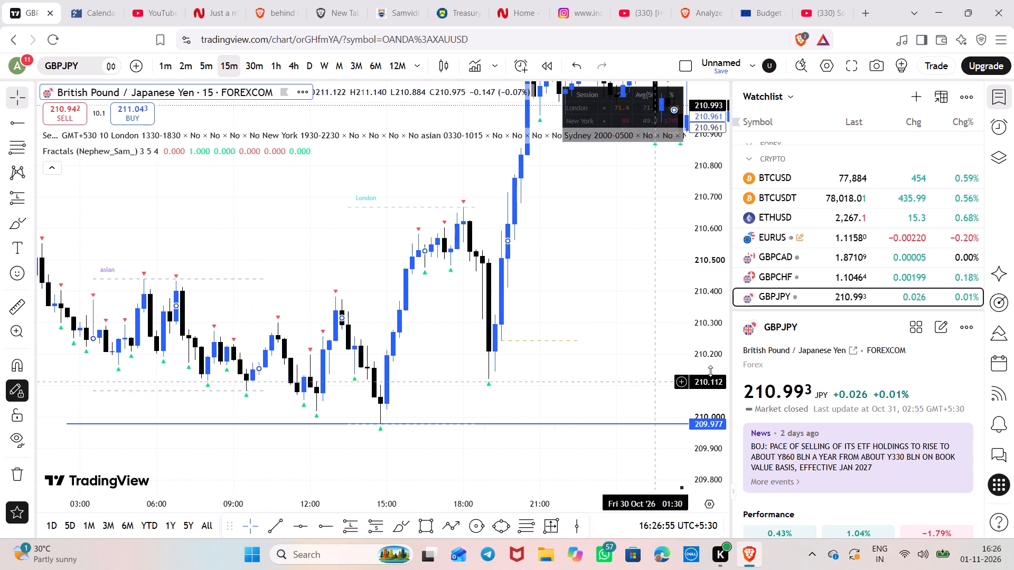
{"action": "scroll", "coordinate": [689, 363], "scroll_direction": "up", "scroll_amount": 7}
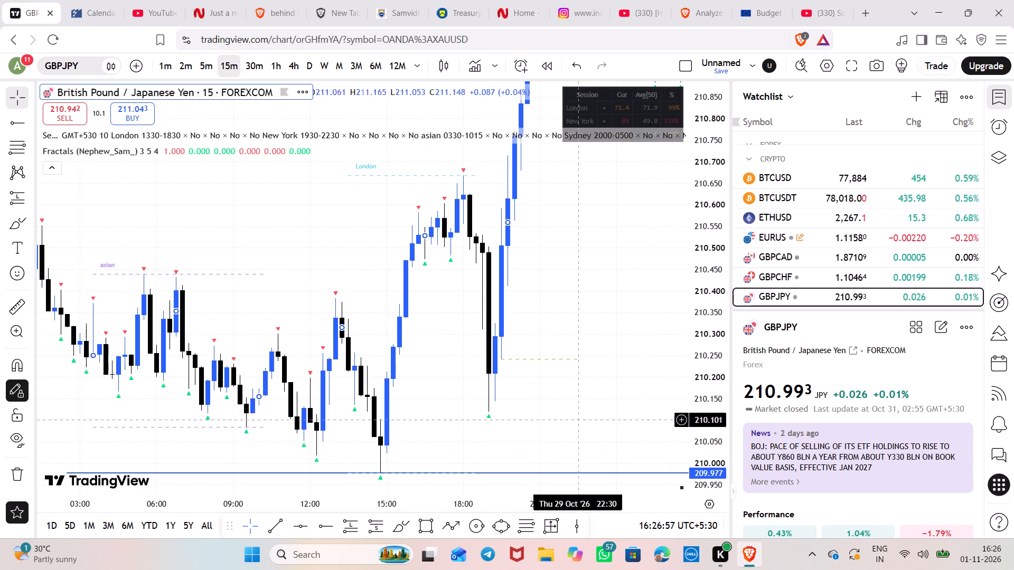
{"action": "left_click_drag", "start_coordinate": [483, 439], "coordinate": [561, 377]}
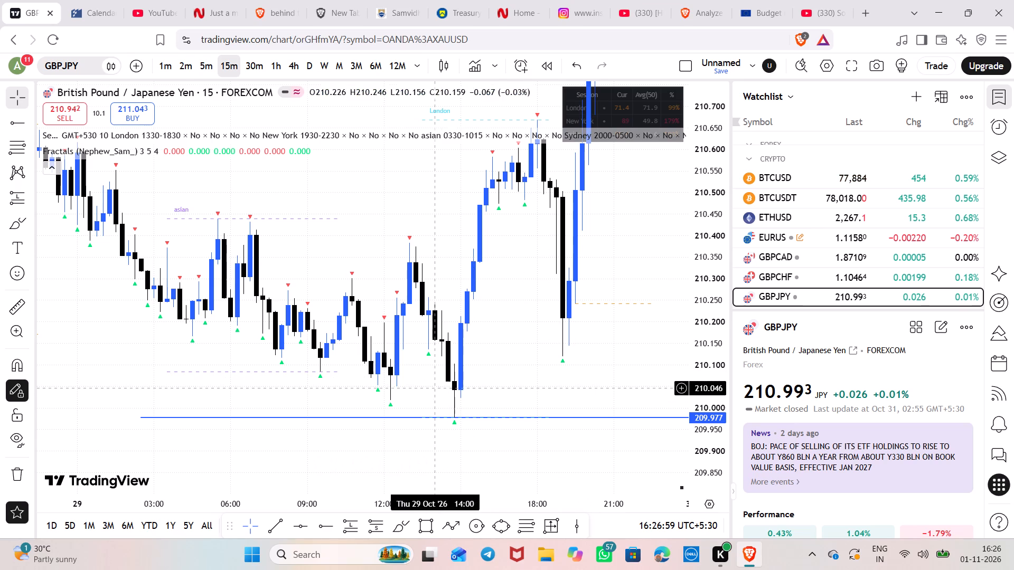
{"action": "scroll", "coordinate": [435, 388], "scroll_direction": "up", "scroll_amount": 1}
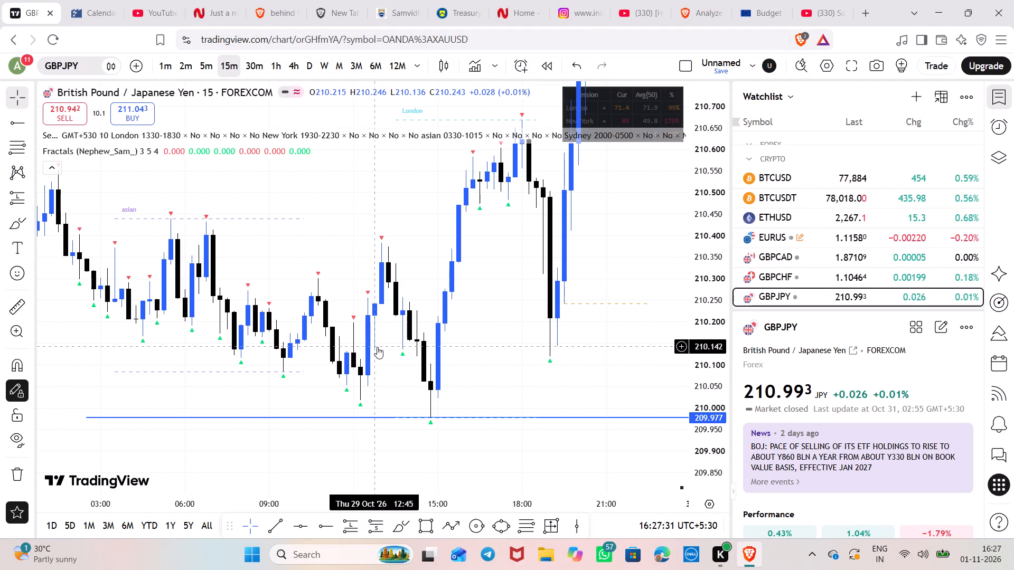
{"action": "scroll", "coordinate": [377, 347], "scroll_direction": "down", "scroll_amount": 3}
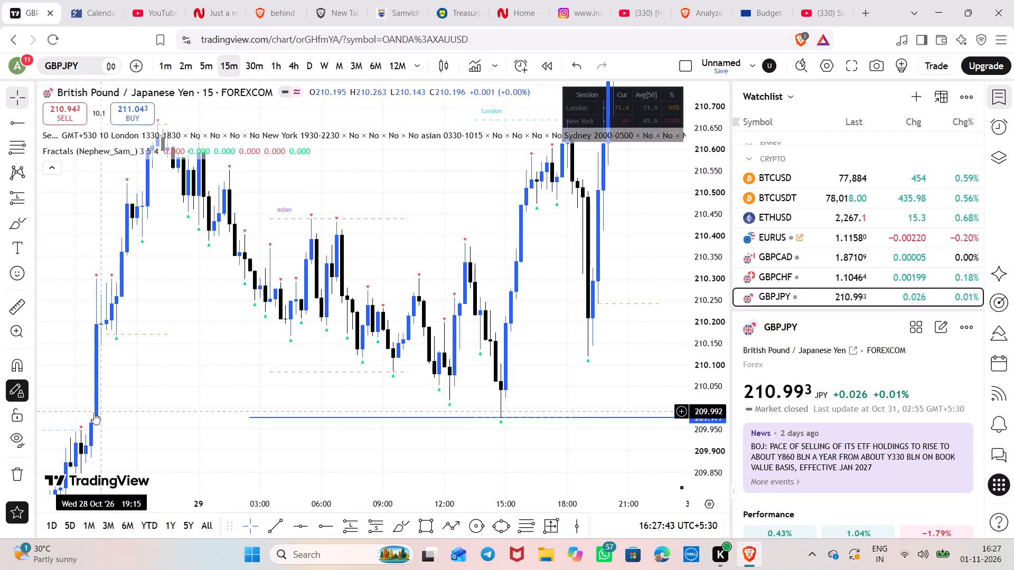
{"action": "left_click_drag", "start_coordinate": [422, 404], "coordinate": [422, 365]}
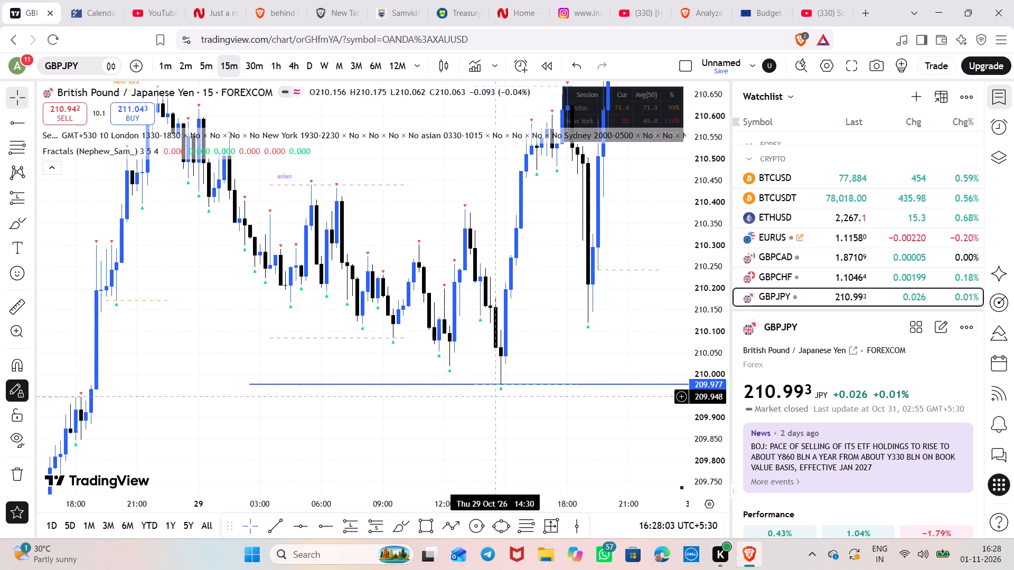
{"action": "left_click_drag", "start_coordinate": [523, 289], "coordinate": [517, 332]}
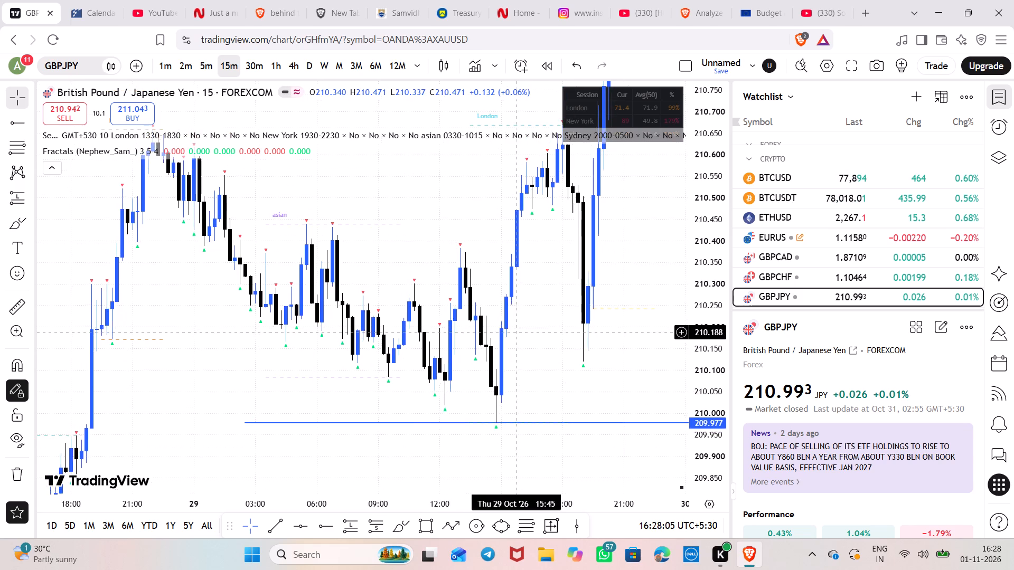
{"action": "left_click_drag", "start_coordinate": [517, 332], "coordinate": [501, 389]}
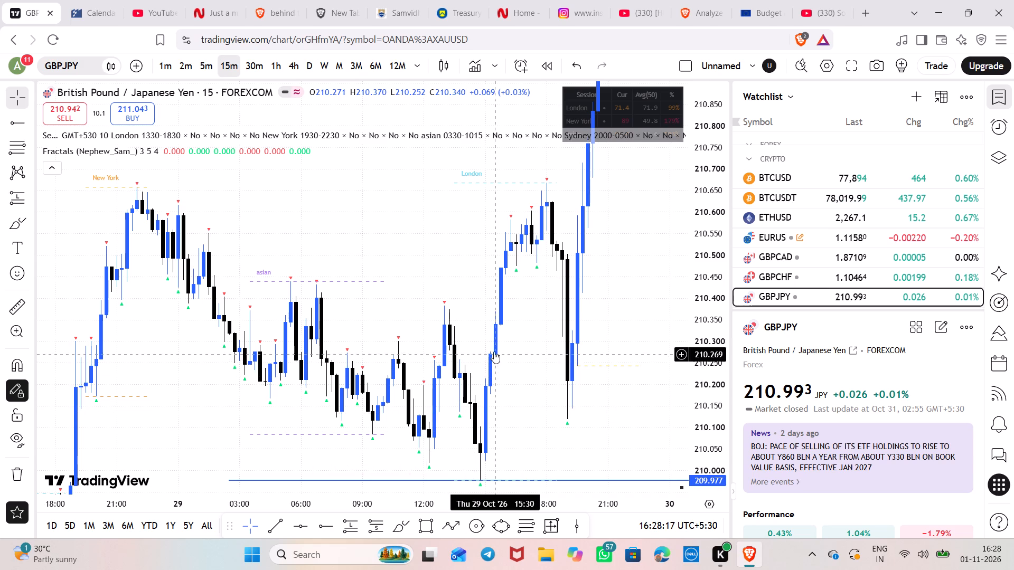
{"action": "left_click_drag", "start_coordinate": [499, 364], "coordinate": [478, 329]}
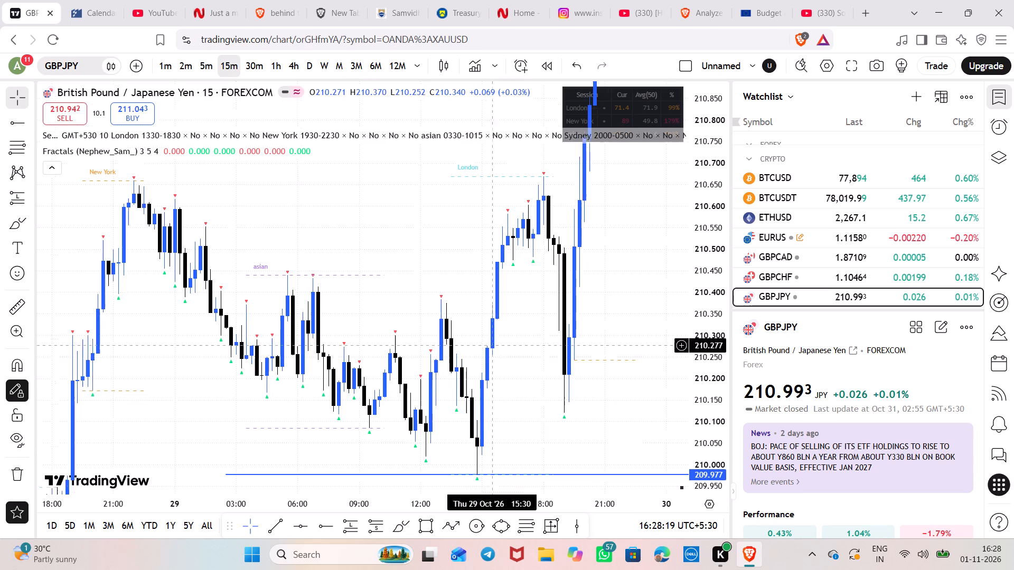
{"action": "left_click_drag", "start_coordinate": [478, 329], "coordinate": [477, 326]}
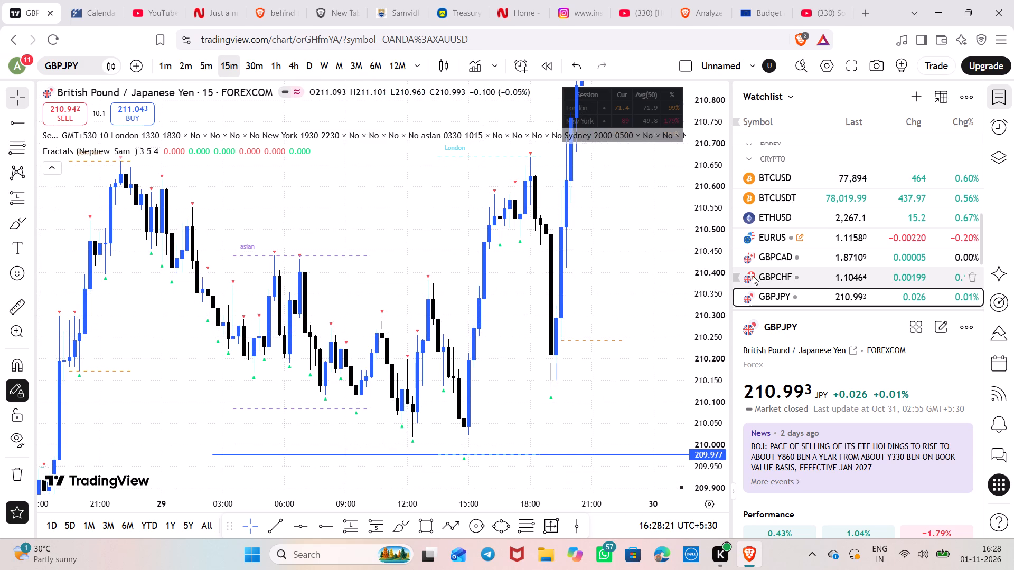
{"action": "scroll", "coordinate": [716, 269], "scroll_direction": "down", "scroll_amount": 11}
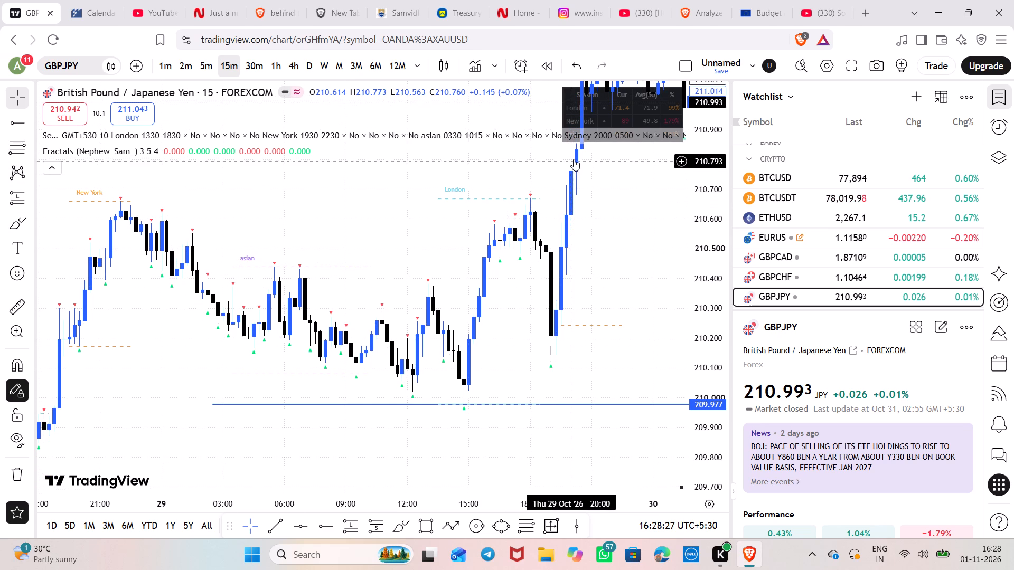
{"action": "left_click_drag", "start_coordinate": [574, 159], "coordinate": [566, 198]}
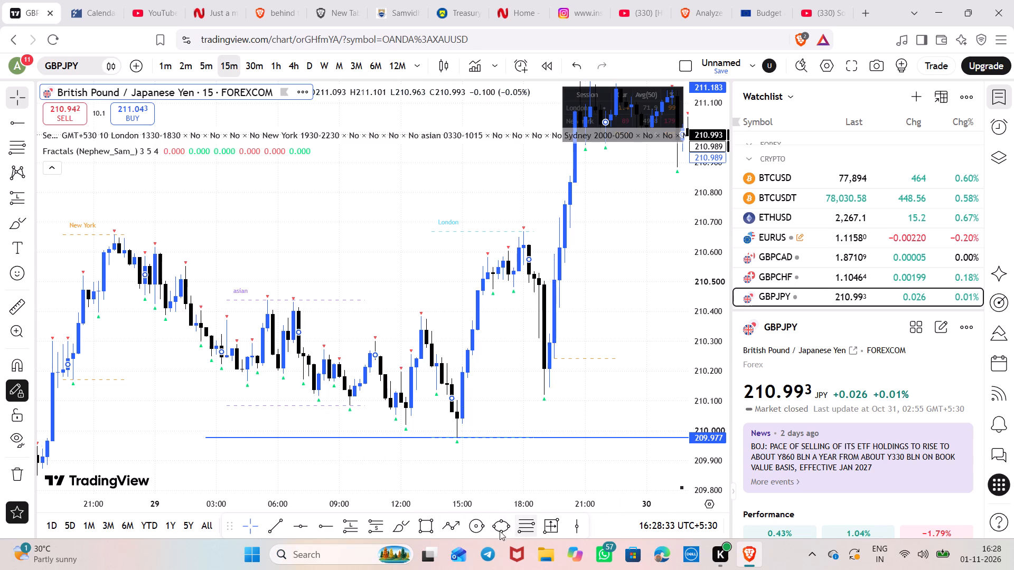
Place a long position on the 29 October 14:00 candle with entry at about 210.269, removing any stray duplicate.
{"action": "left_click", "coordinate": [360, 524]}
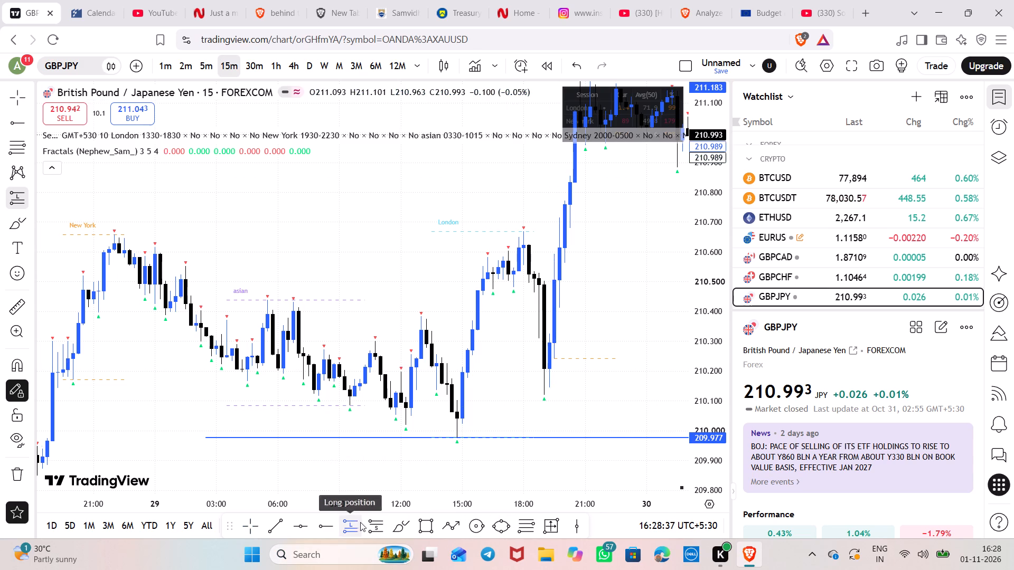
{"action": "left_click", "coordinate": [441, 350]}
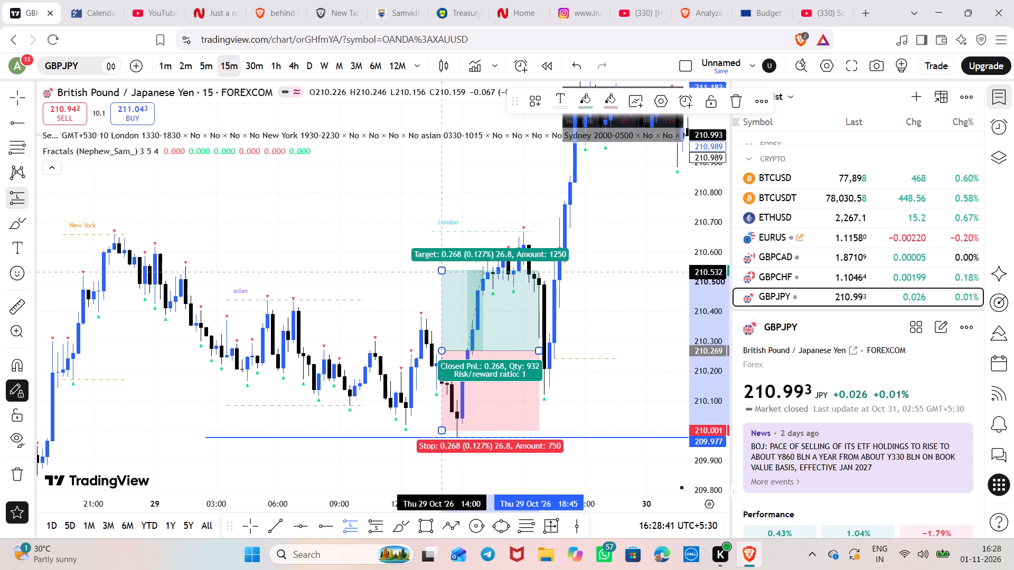
{"action": "left_click_drag", "start_coordinate": [444, 272], "coordinate": [444, 241]}
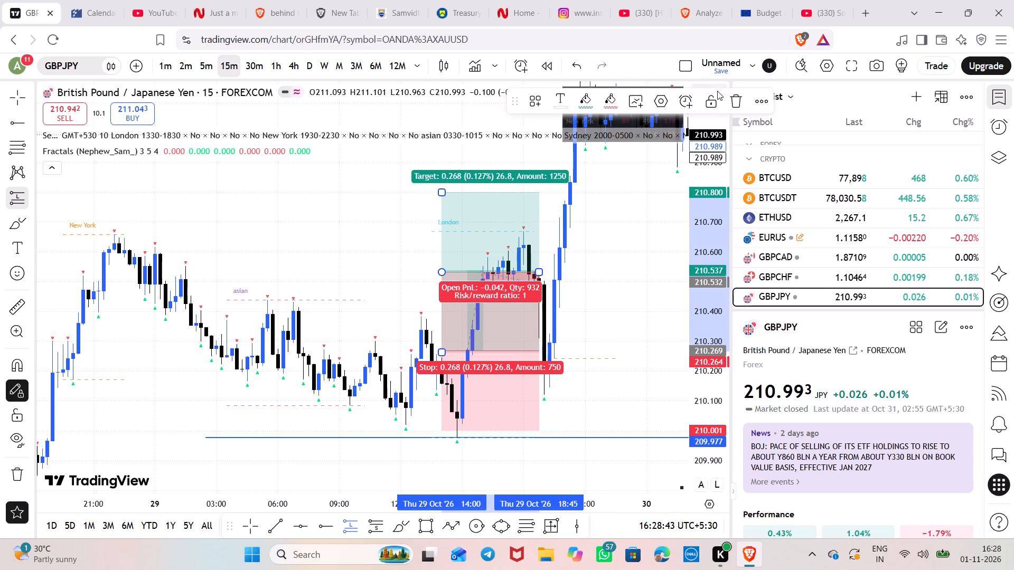
{"action": "left_click", "coordinate": [730, 97]}
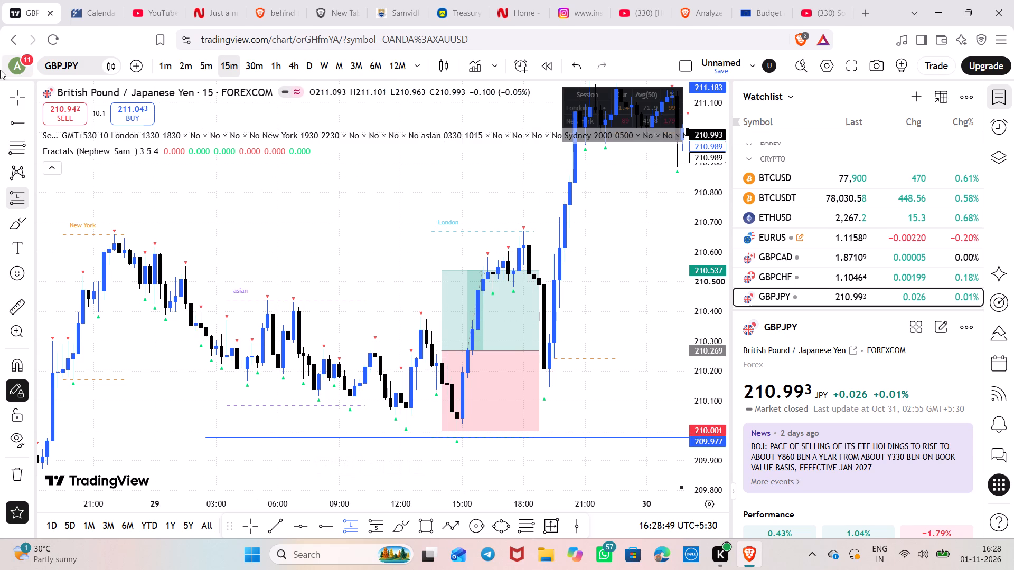
{"action": "left_click", "coordinate": [4, 90]}
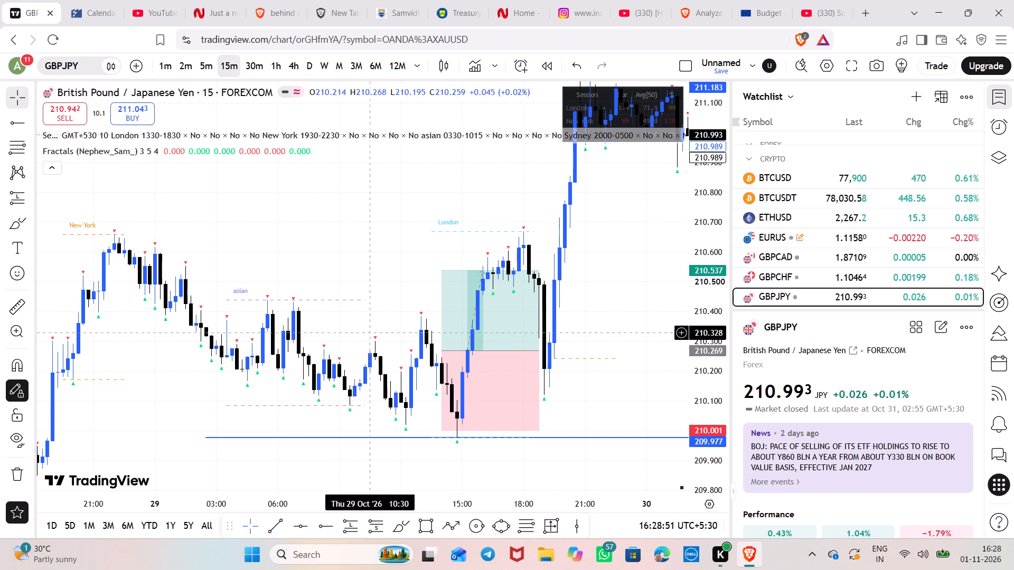
Set the long position's stop to about 209.965, below the 209.977 ray, and its target to about 210.886.
{"action": "left_click_drag", "start_coordinate": [439, 429], "coordinate": [439, 441]}
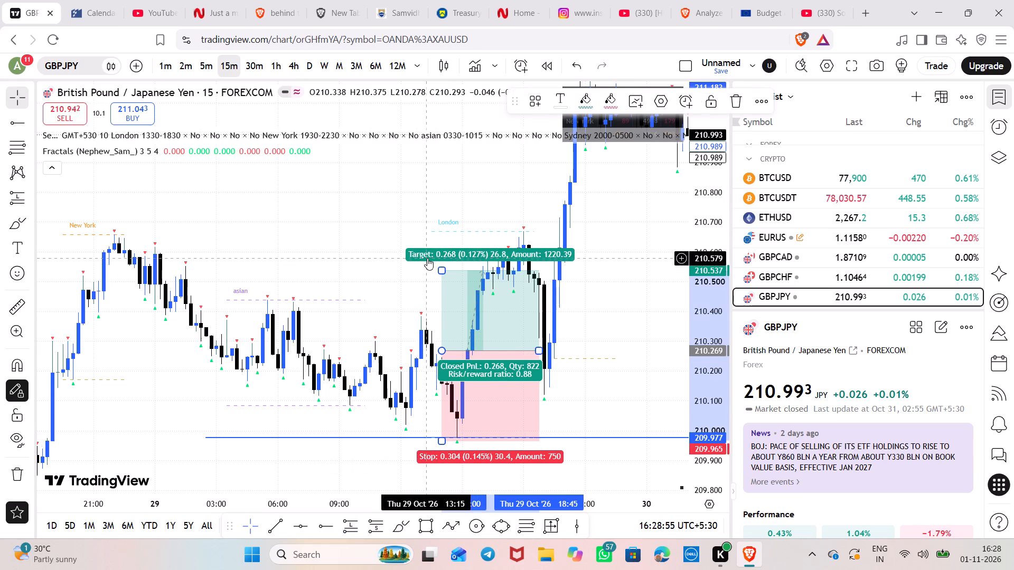
{"action": "left_click_drag", "start_coordinate": [443, 269], "coordinate": [430, 177]}
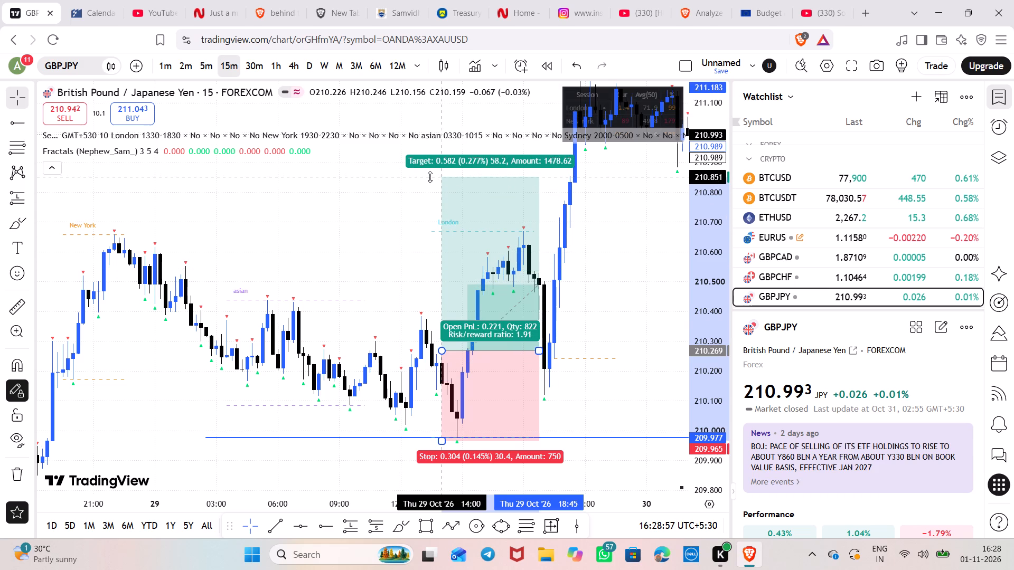
{"action": "left_click_drag", "start_coordinate": [430, 177], "coordinate": [427, 167]}
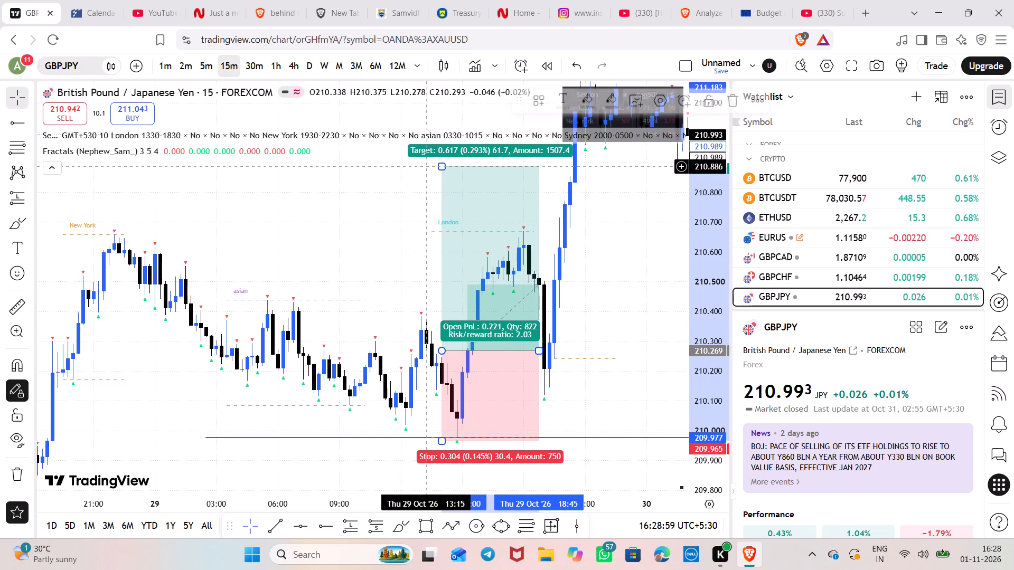
Measure the price and date range across the long position's stop zone, and delete the measurement.
{"action": "scroll", "coordinate": [419, 193], "scroll_direction": "down", "scroll_amount": 3}
{"action": "left_click_drag", "start_coordinate": [424, 254], "coordinate": [362, 318]}
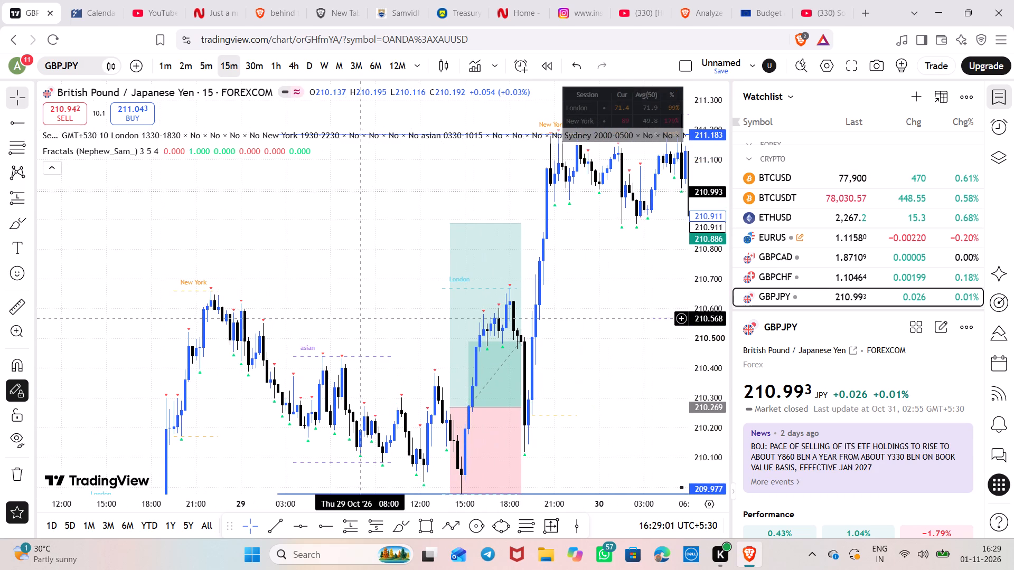
{"action": "left_click_drag", "start_coordinate": [362, 318], "coordinate": [345, 269]}
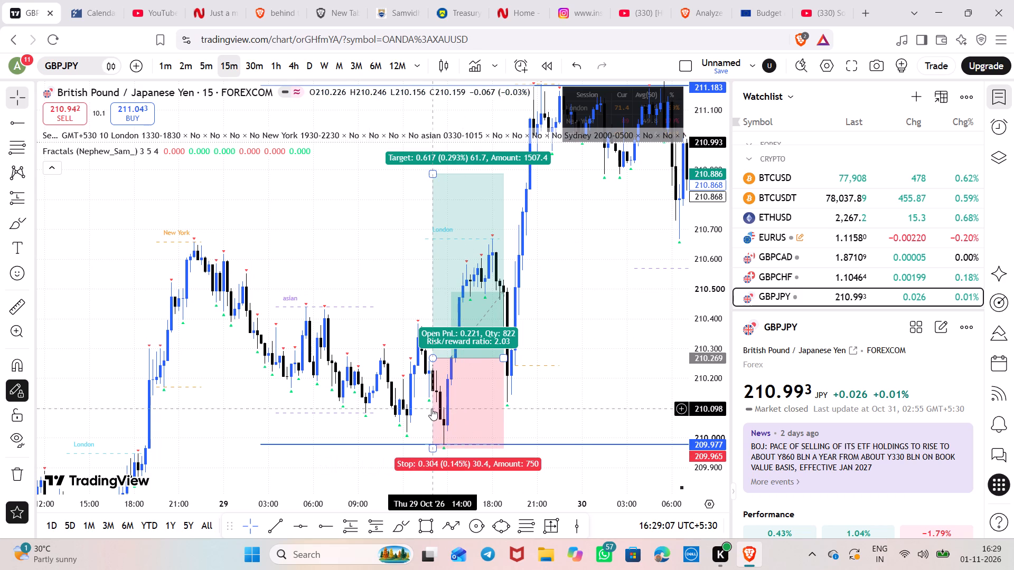
{"action": "left_click_drag", "start_coordinate": [543, 528], "coordinate": [542, 522]}
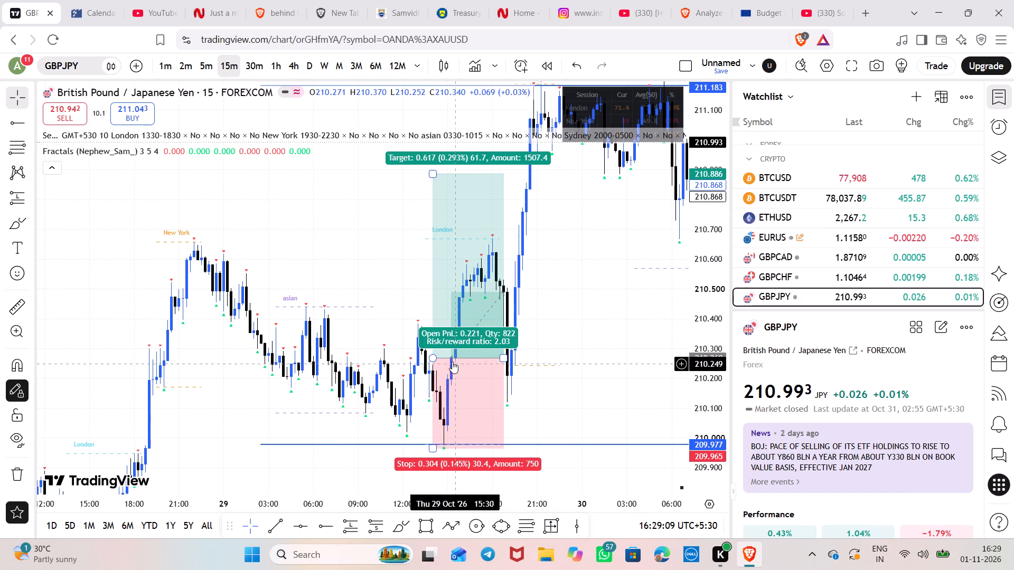
{"action": "left_click", "coordinate": [558, 519]}
{"action": "left_click_drag", "start_coordinate": [426, 357], "coordinate": [483, 450]}
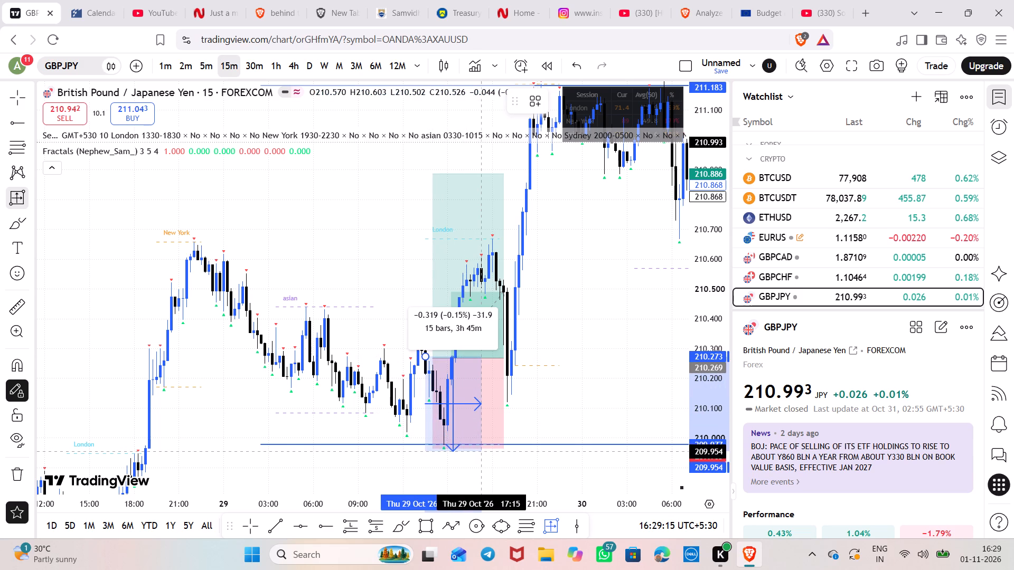
{"action": "left_click_drag", "start_coordinate": [483, 450], "coordinate": [486, 447]}
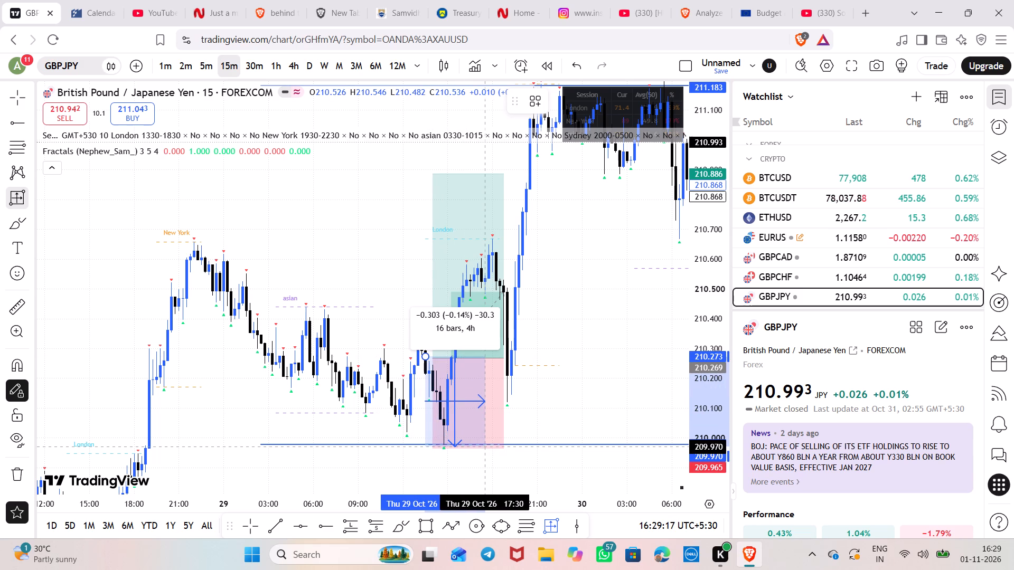
{"action": "left_click_drag", "start_coordinate": [486, 447], "coordinate": [502, 450]}
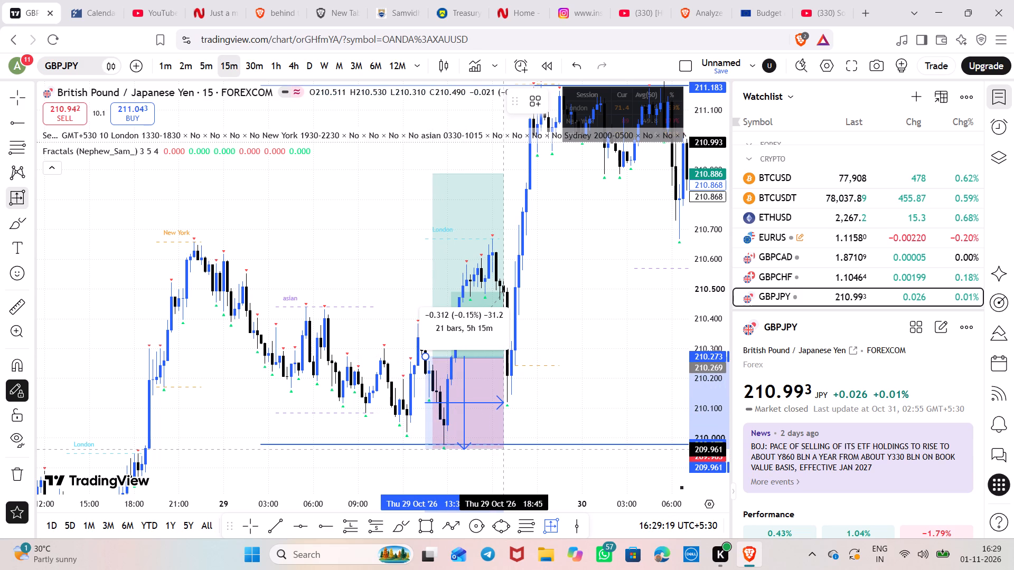
{"action": "left_click_drag", "start_coordinate": [502, 450], "coordinate": [408, 413]}
{"action": "left_click", "coordinate": [408, 413]}
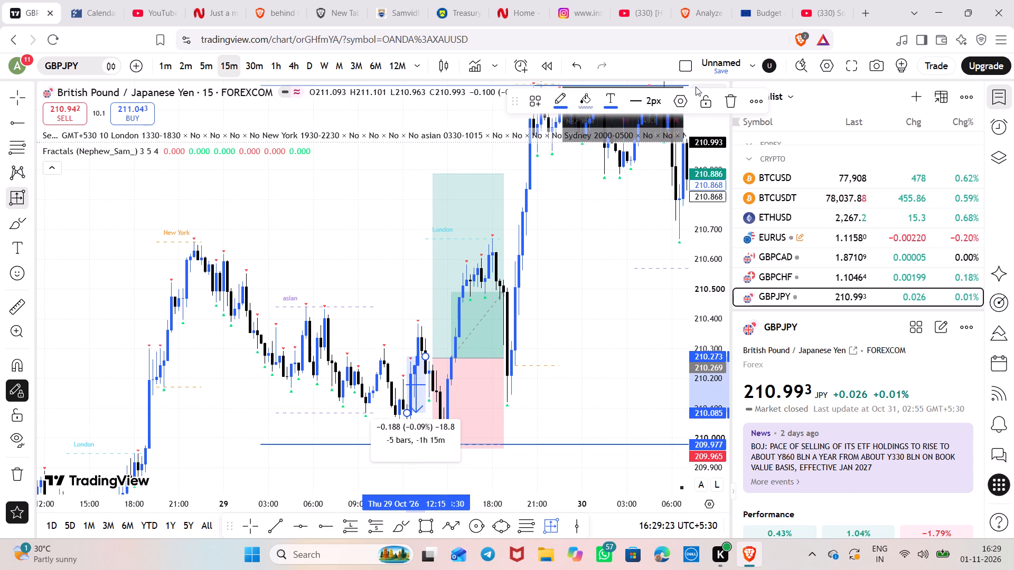
{"action": "left_click", "coordinate": [726, 102]}
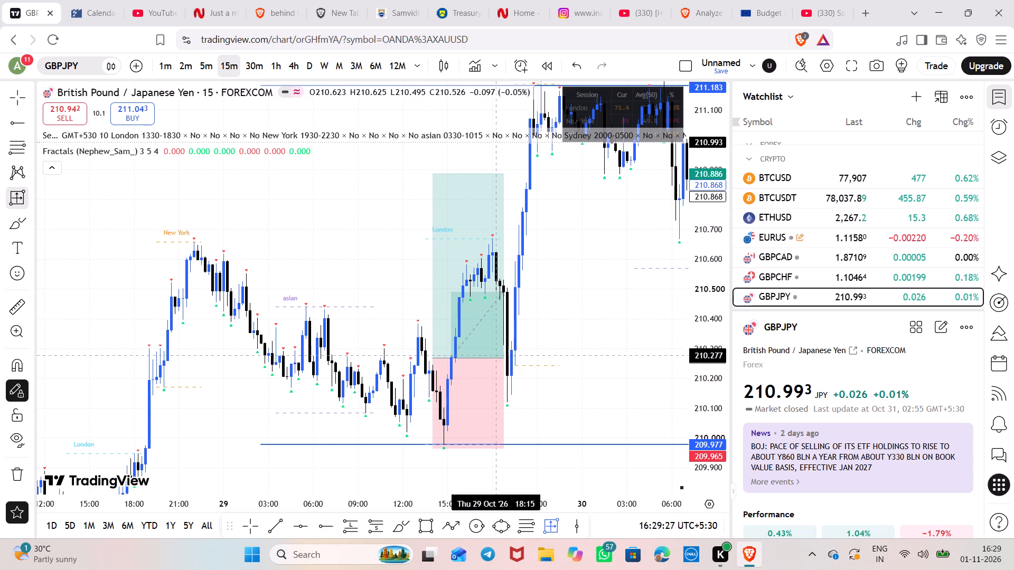
{"action": "left_click", "coordinate": [3, 83]}
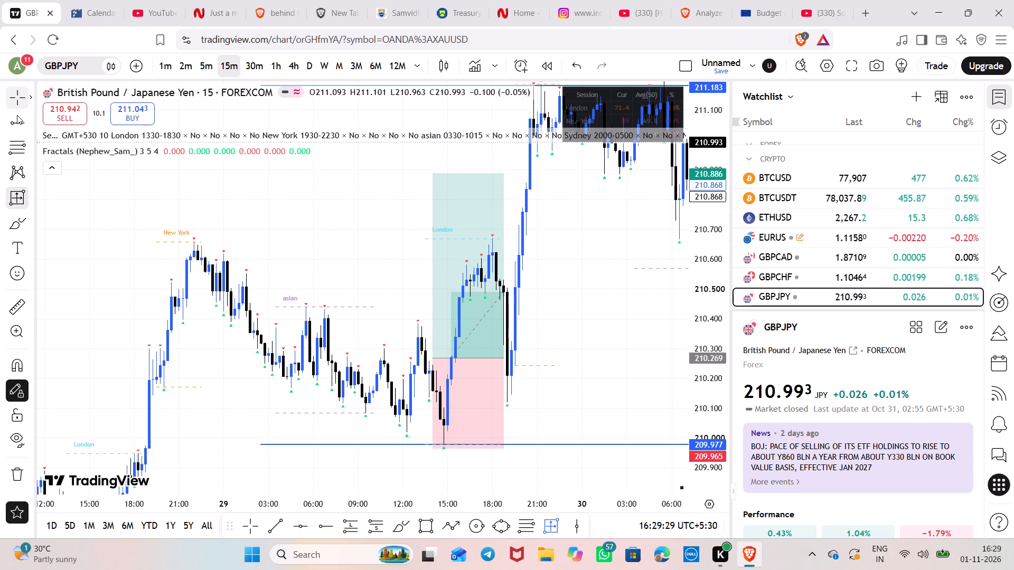
{"action": "left_click", "coordinate": [7, 90]}
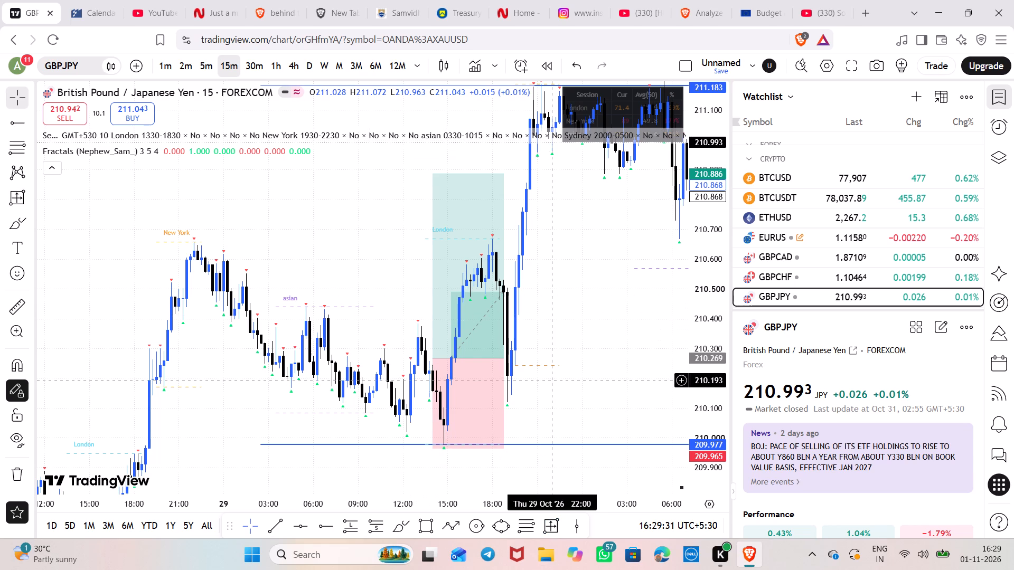
Lower the long position's stop to about 209.953, further below the 29 October low.
{"action": "scroll", "coordinate": [550, 381], "scroll_direction": "up", "scroll_amount": 8}
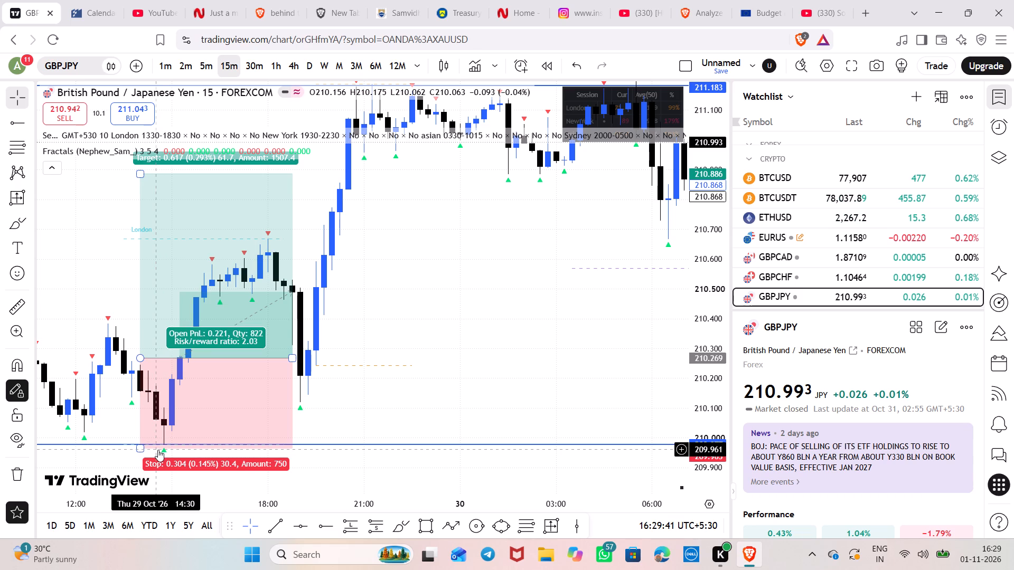
{"action": "scroll", "coordinate": [707, 320], "scroll_direction": "up", "scroll_amount": 3}
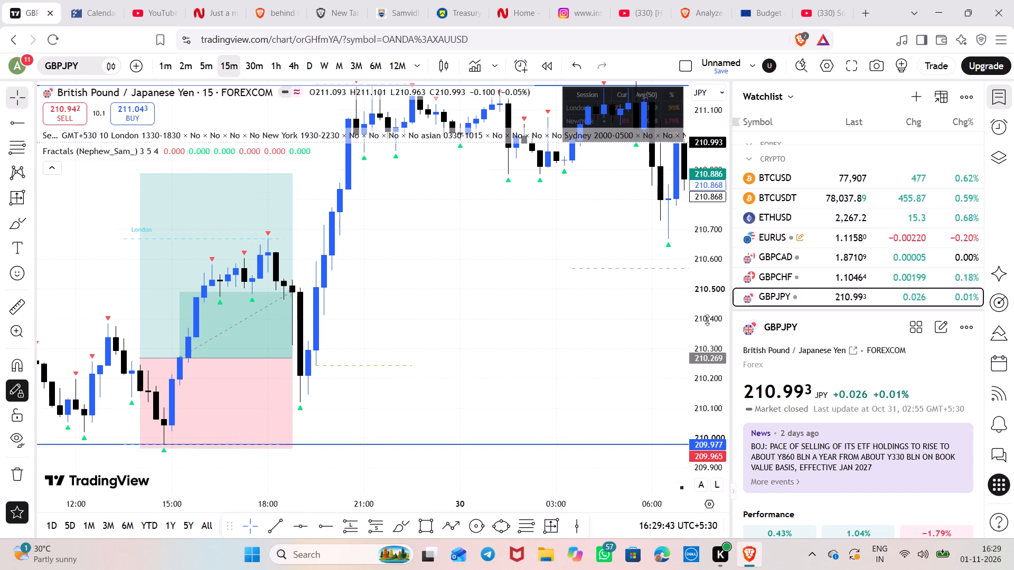
{"action": "scroll", "coordinate": [707, 320], "scroll_direction": "up", "scroll_amount": 2}
{"action": "left_click_drag", "start_coordinate": [634, 324], "coordinate": [754, 280]}
{"action": "scroll", "coordinate": [624, 367], "scroll_direction": "down", "scroll_amount": 5}
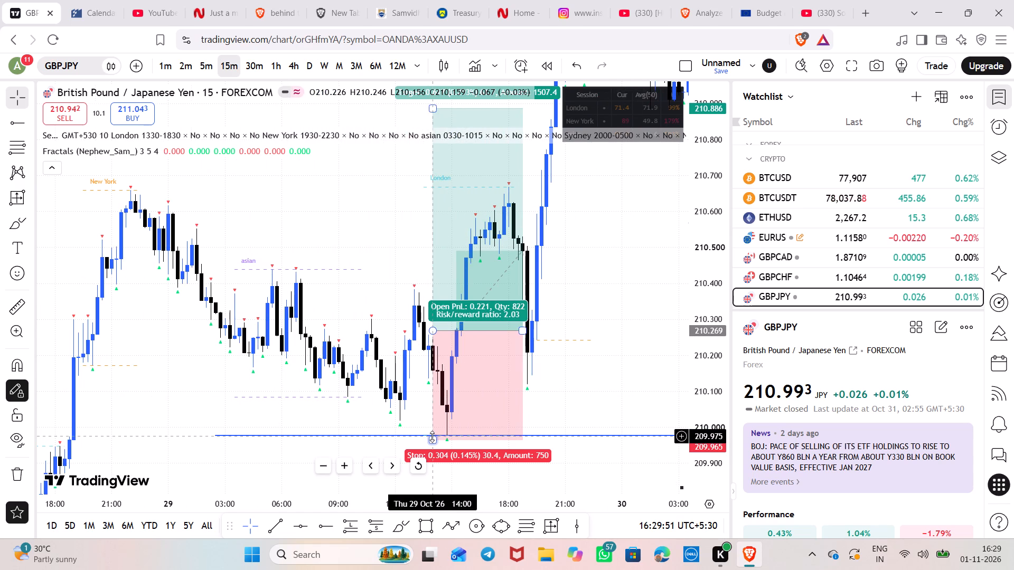
{"action": "left_click_drag", "start_coordinate": [432, 436], "coordinate": [434, 444]}
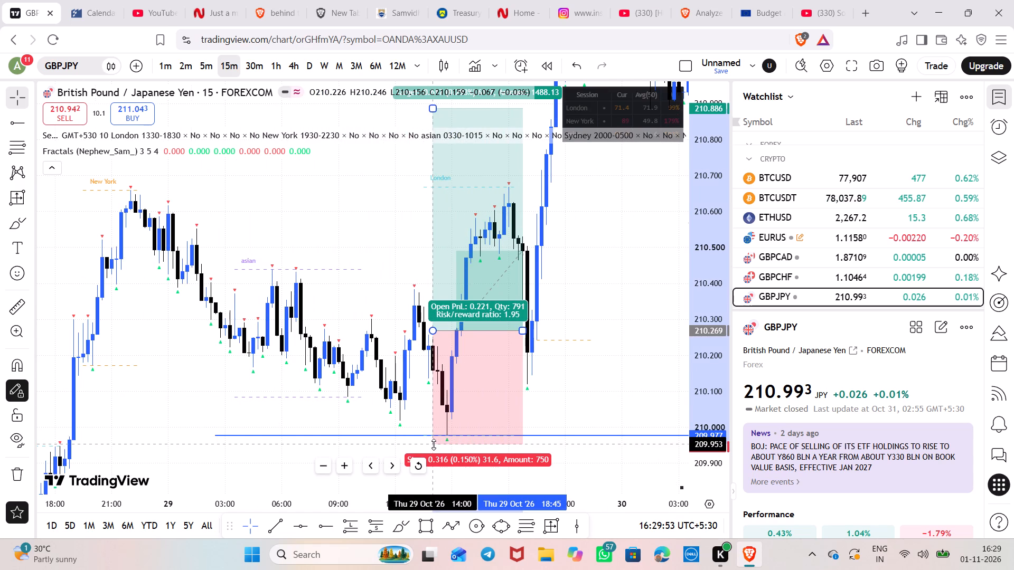
Lower the GBPJPY long position's stop to about 209.938.
{"action": "left_click_drag", "start_coordinate": [434, 444], "coordinate": [434, 450]}
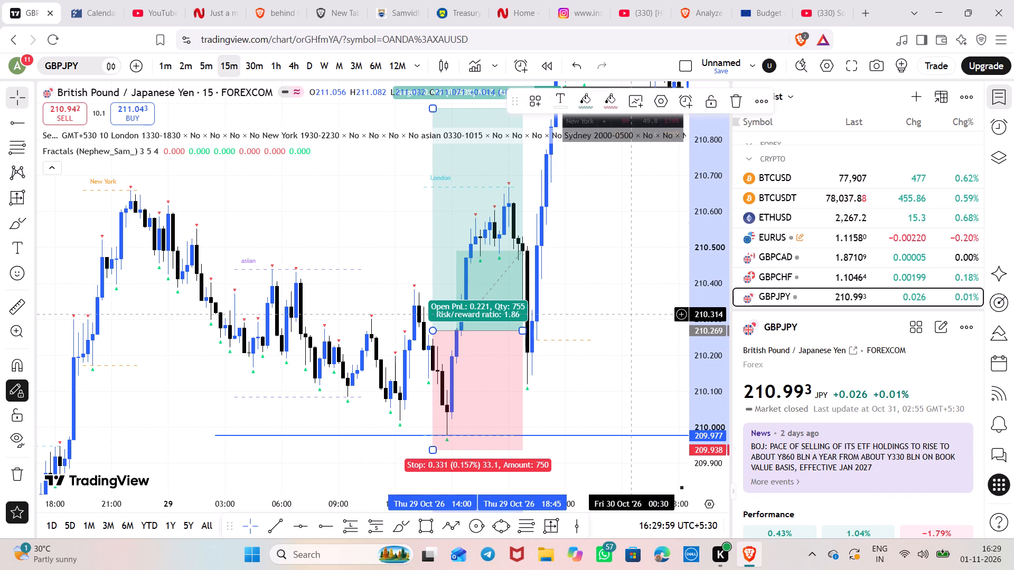
{"action": "left_click", "coordinate": [631, 314]}
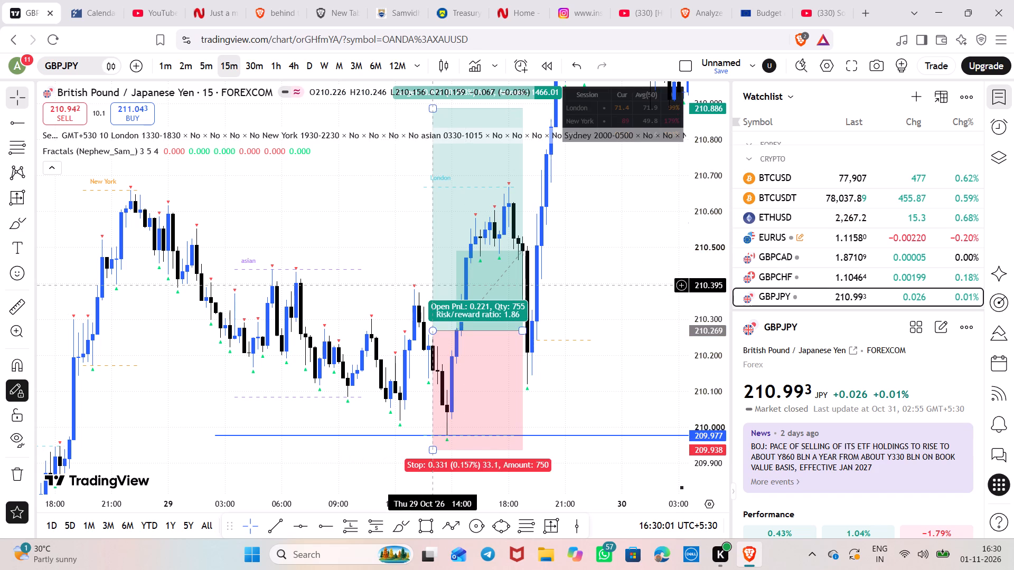
Raise the long position's target to about 210.949, between the entry and the 211.183 ray.
{"action": "scroll", "coordinate": [711, 268], "scroll_direction": "down", "scroll_amount": 15}
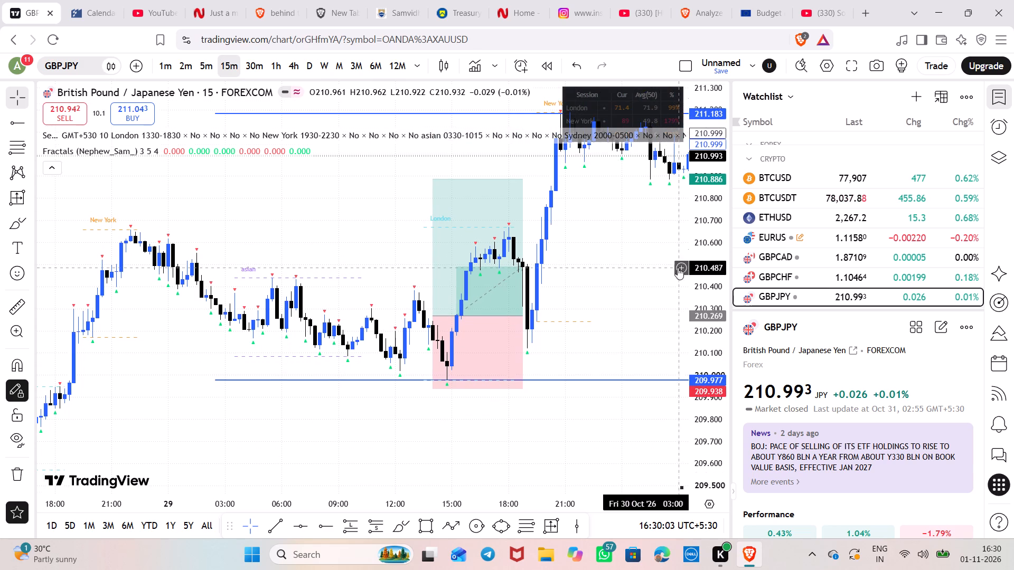
{"action": "left_click_drag", "start_coordinate": [634, 260], "coordinate": [642, 378]}
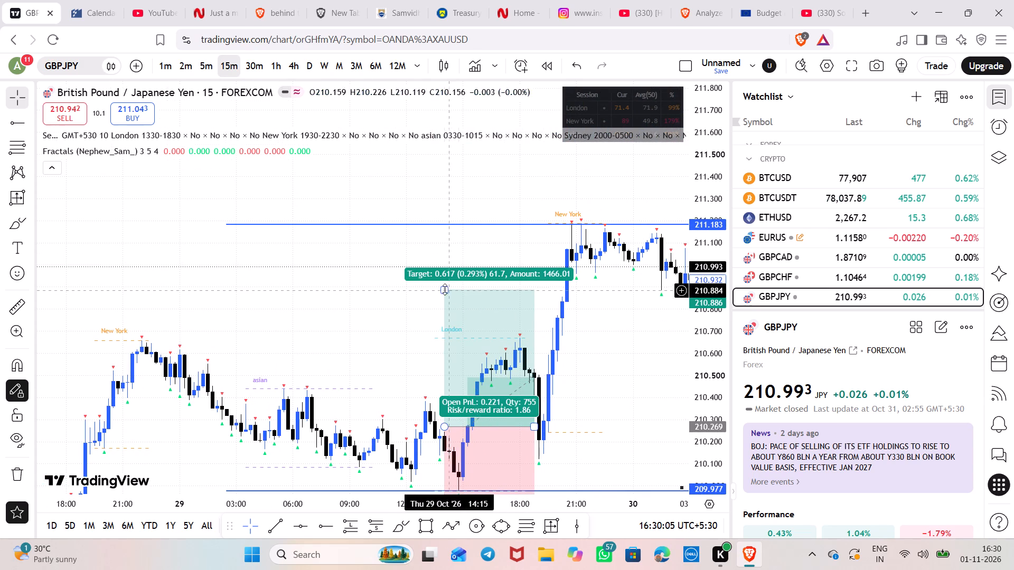
{"action": "left_click_drag", "start_coordinate": [443, 289], "coordinate": [438, 266]}
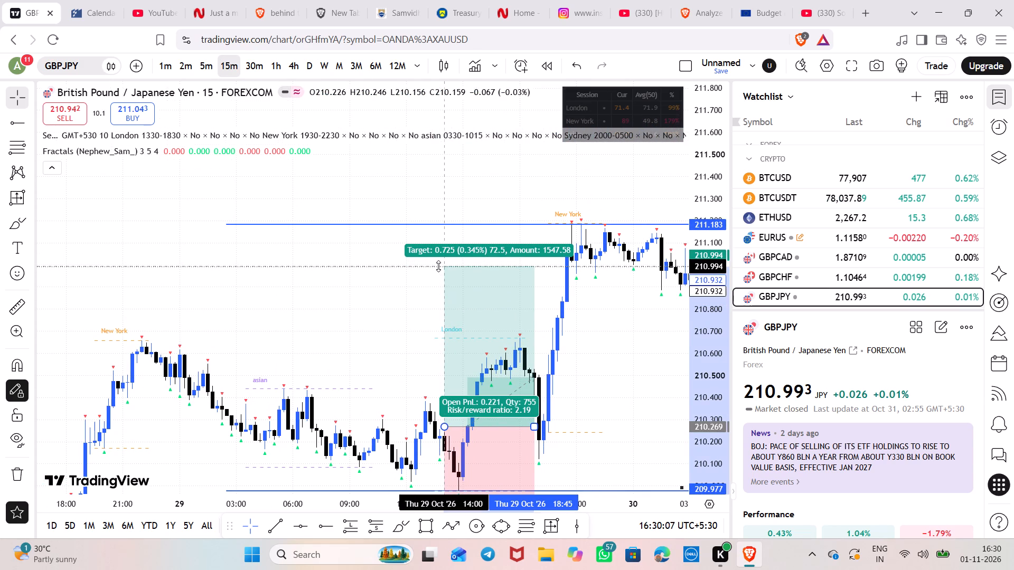
{"action": "left_click_drag", "start_coordinate": [438, 266], "coordinate": [438, 269]}
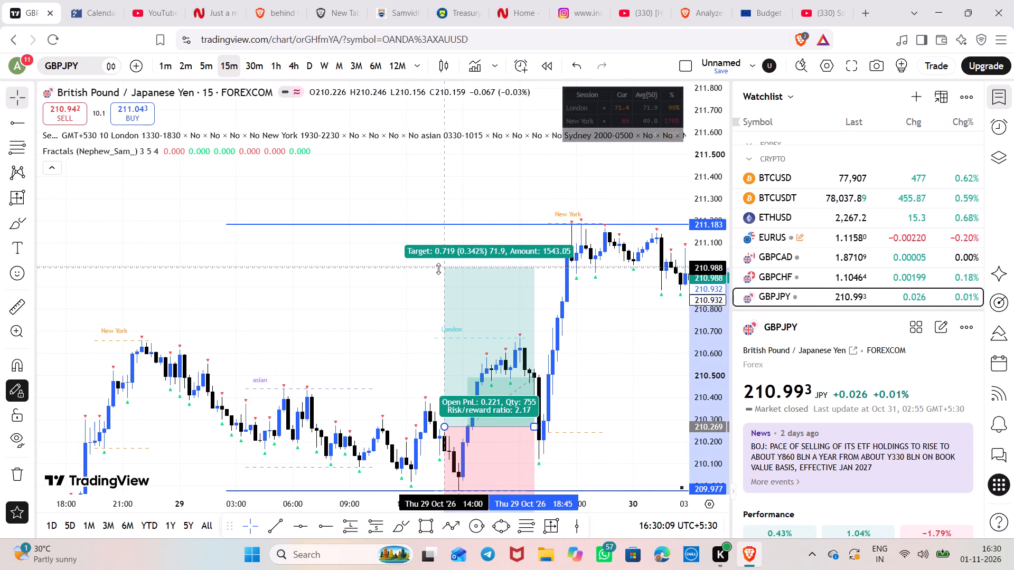
{"action": "left_click_drag", "start_coordinate": [438, 269], "coordinate": [438, 276]}
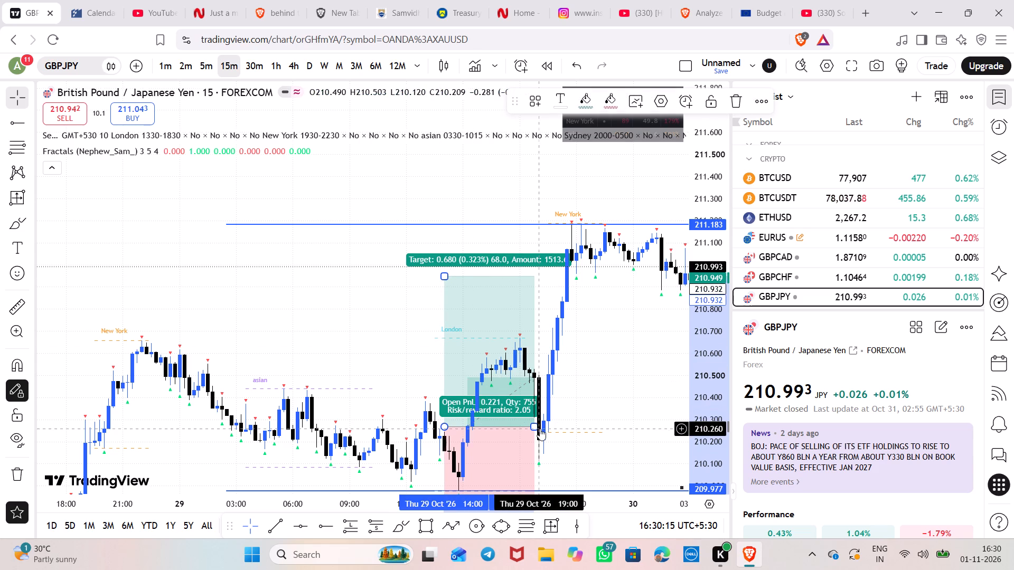
Extend the long position's end time to 29 October 21:30, past the candles that reach the target.
{"action": "left_click_drag", "start_coordinate": [531, 425], "coordinate": [566, 424]}
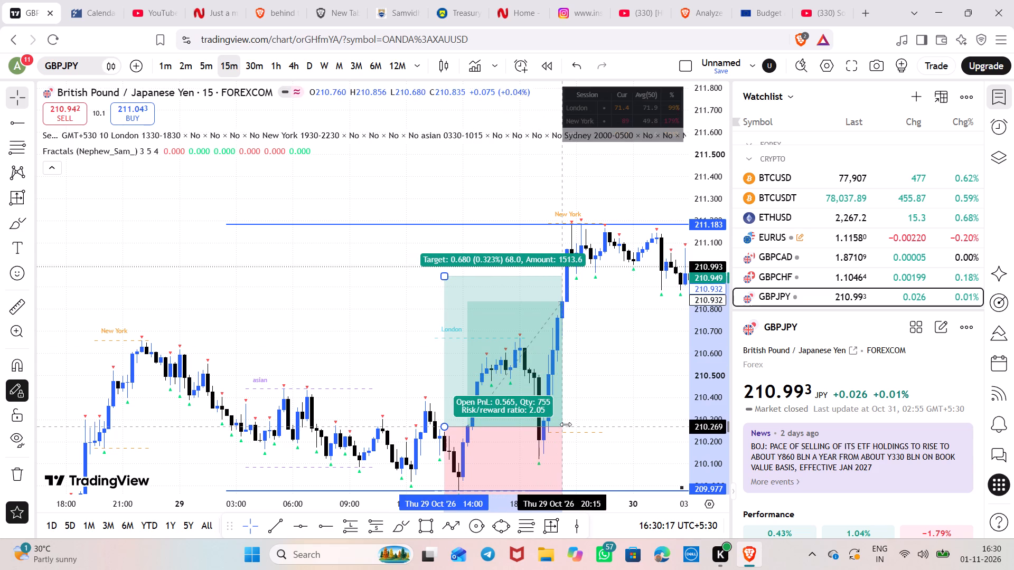
{"action": "left_click_drag", "start_coordinate": [566, 424], "coordinate": [586, 423]}
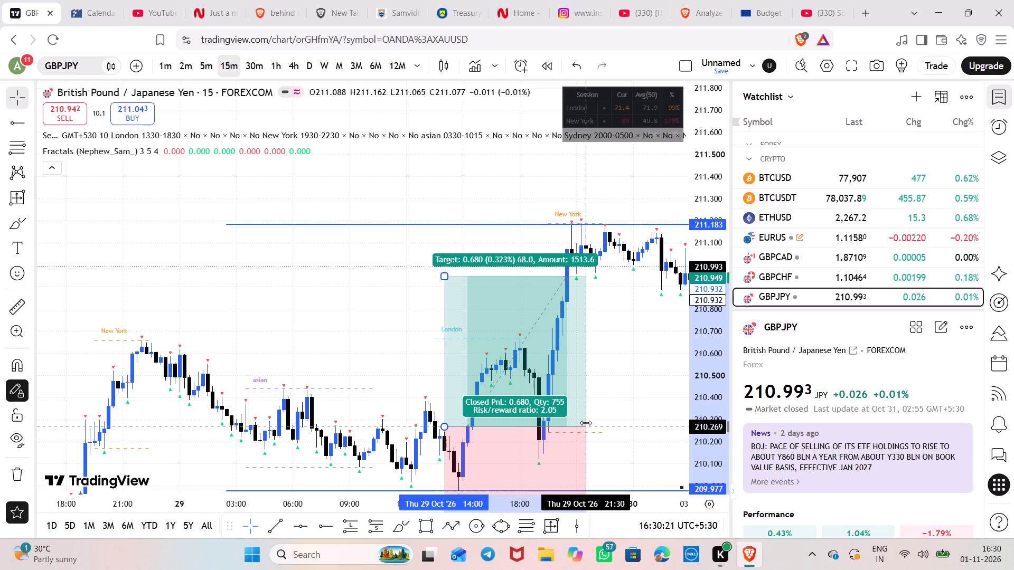
{"action": "left_click_drag", "start_coordinate": [586, 423], "coordinate": [598, 421]}
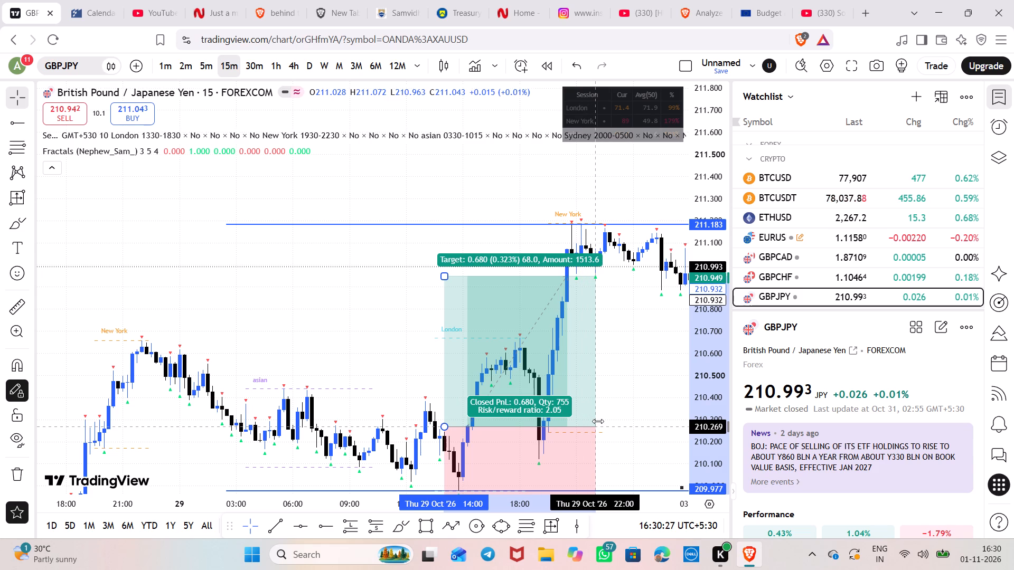
{"action": "left_click_drag", "start_coordinate": [598, 421], "coordinate": [590, 420]}
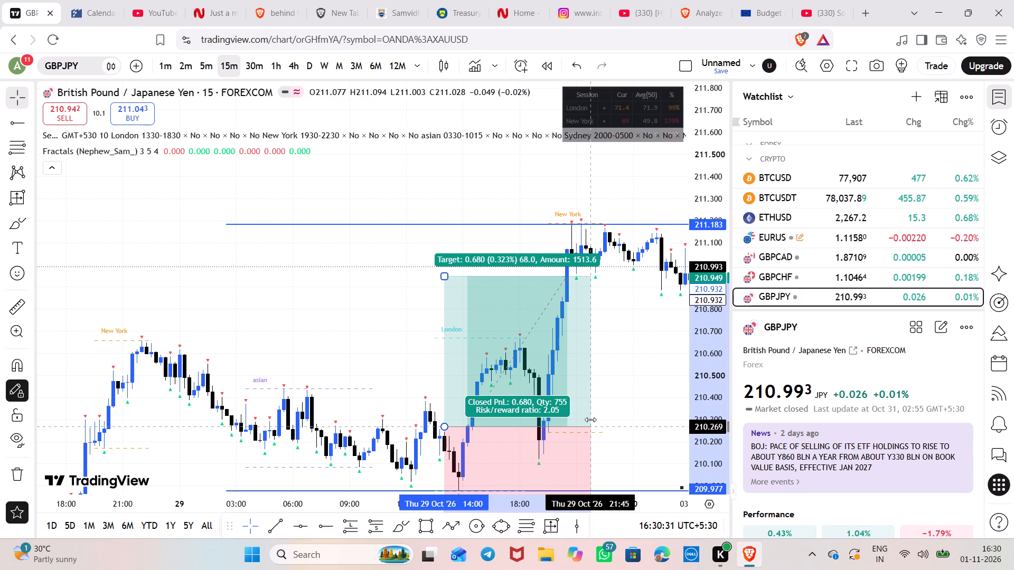
{"action": "left_click_drag", "start_coordinate": [590, 420], "coordinate": [585, 419]}
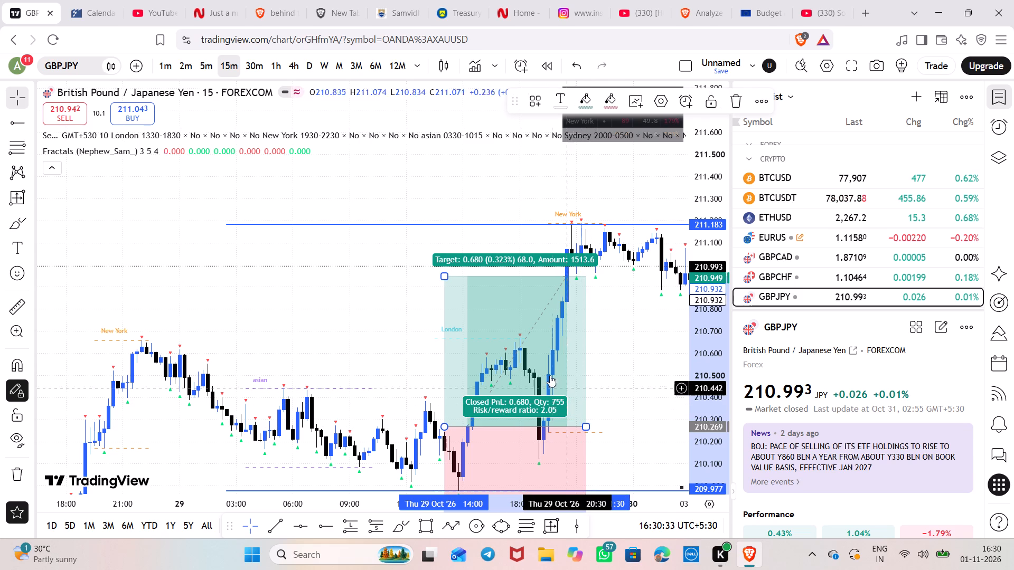
Open GER30 from the watchlist and switch its chart to the daily timeframe, showing the October candles.
{"action": "left_click_drag", "start_coordinate": [658, 356], "coordinate": [597, 232]}
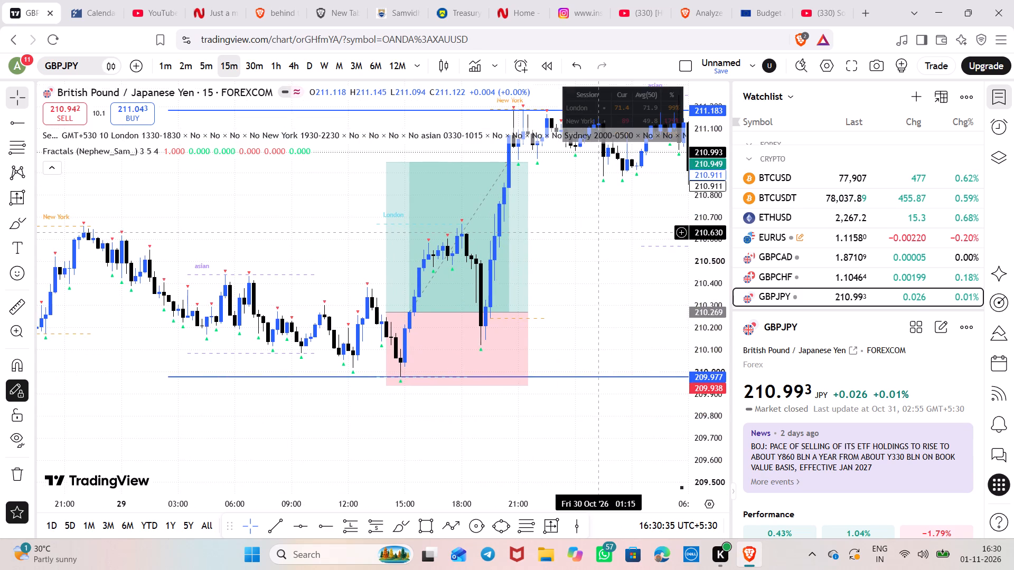
{"action": "left_click_drag", "start_coordinate": [597, 232], "coordinate": [497, 307]}
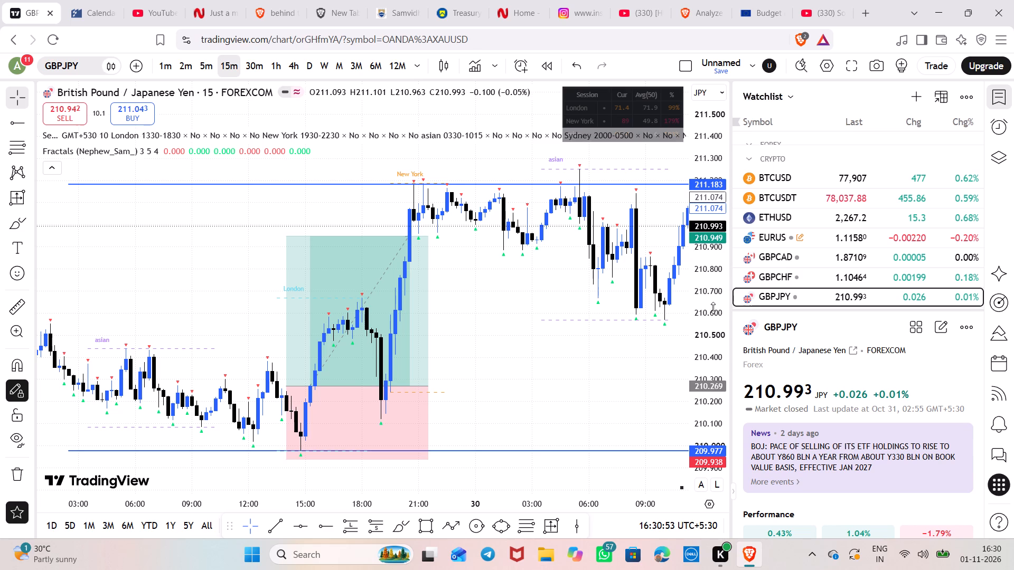
{"action": "scroll", "coordinate": [755, 293], "scroll_direction": "down", "scroll_amount": 1}
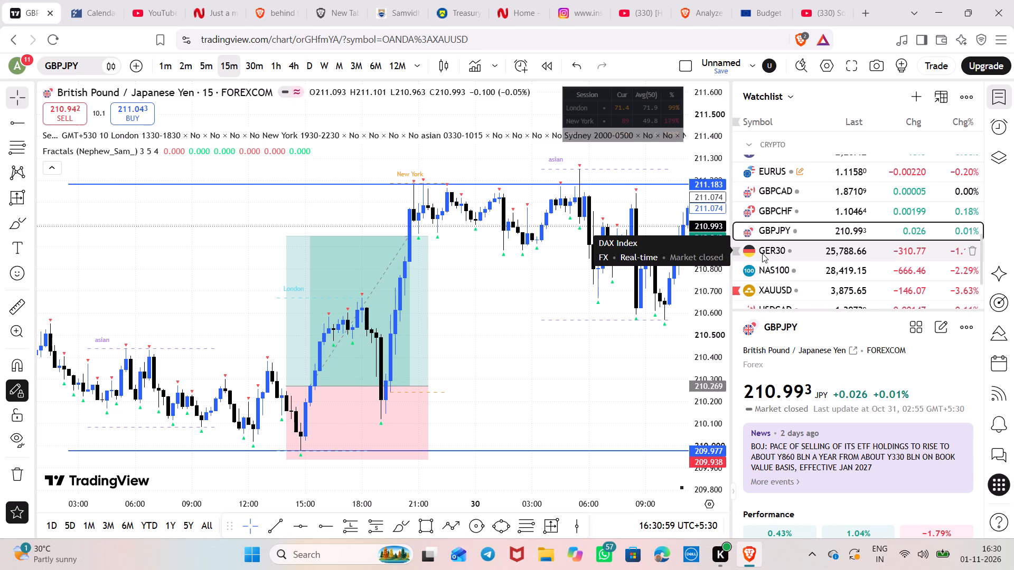
{"action": "left_click", "coordinate": [762, 253]}
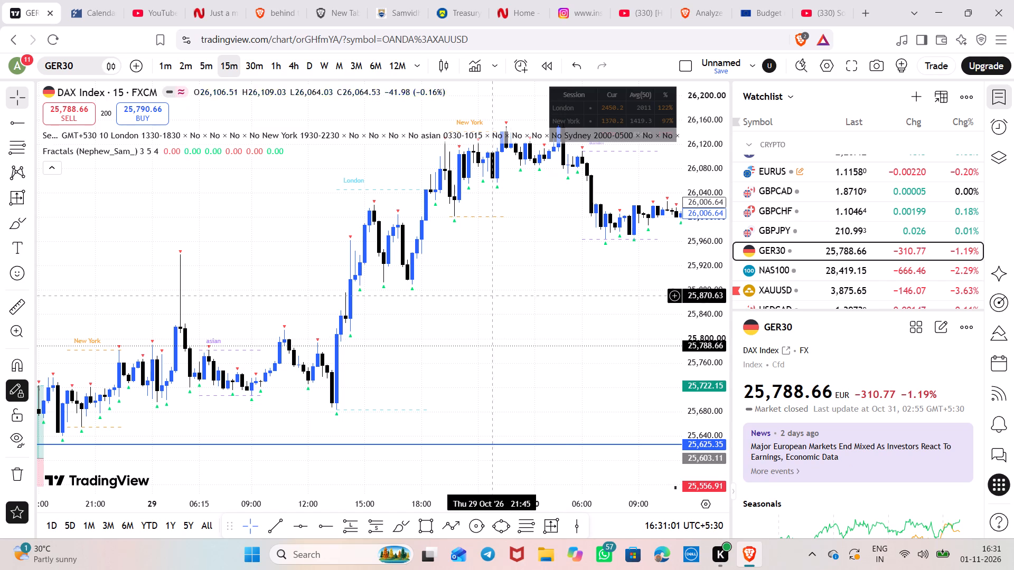
{"action": "left_click_drag", "start_coordinate": [501, 290], "coordinate": [456, 324]}
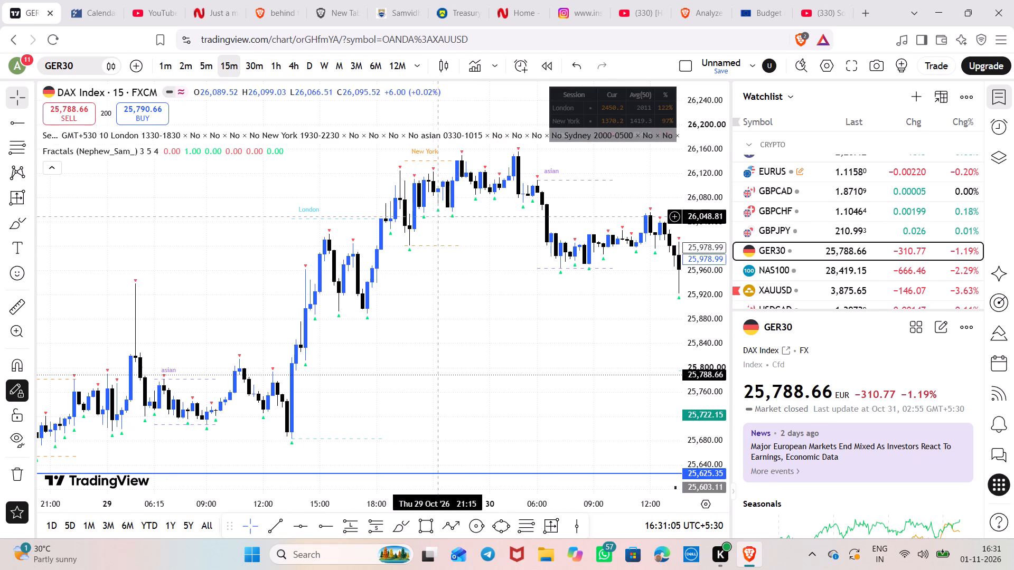
{"action": "left_click", "coordinate": [305, 55]}
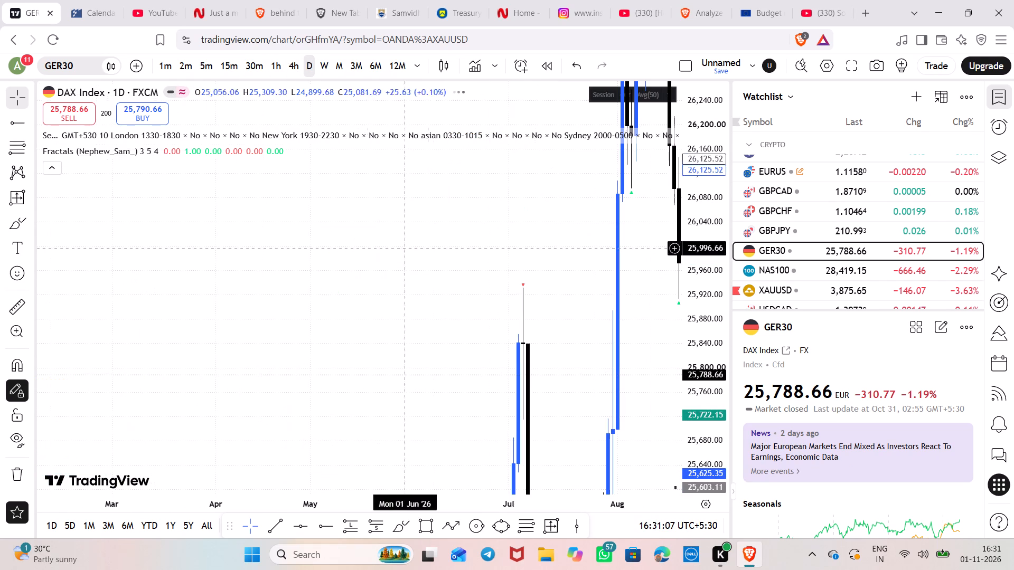
{"action": "scroll", "coordinate": [595, 349], "scroll_direction": "up", "scroll_amount": 5}
{"action": "scroll", "coordinate": [691, 213], "scroll_direction": "down", "scroll_amount": 11}
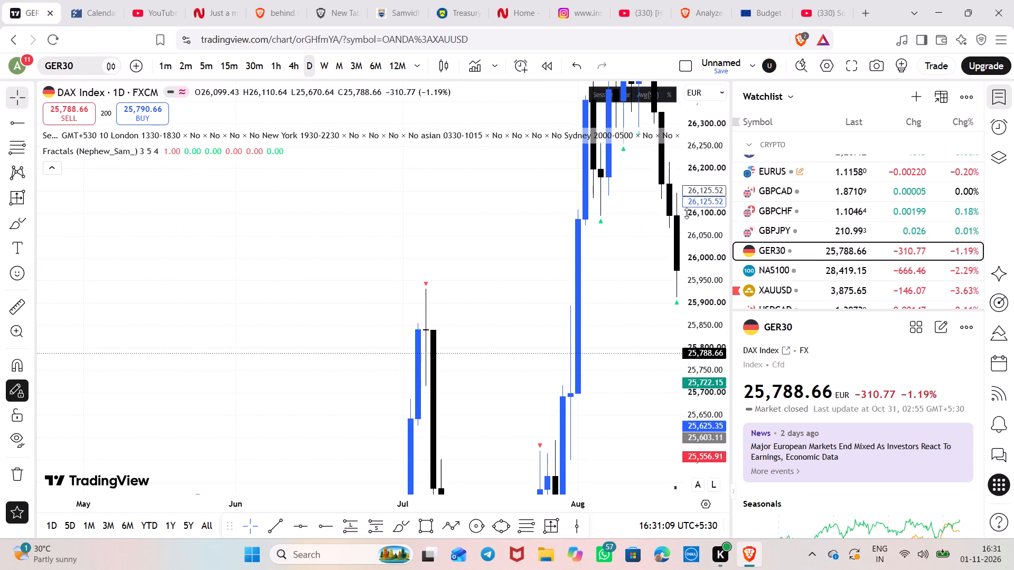
{"action": "scroll", "coordinate": [687, 213], "scroll_direction": "down", "scroll_amount": 20}
{"action": "scroll", "coordinate": [687, 213], "scroll_direction": "down", "scroll_amount": 1}
{"action": "left_click_drag", "start_coordinate": [614, 277], "coordinate": [291, 299]}
{"action": "left_click_drag", "start_coordinate": [506, 344], "coordinate": [256, 267]}
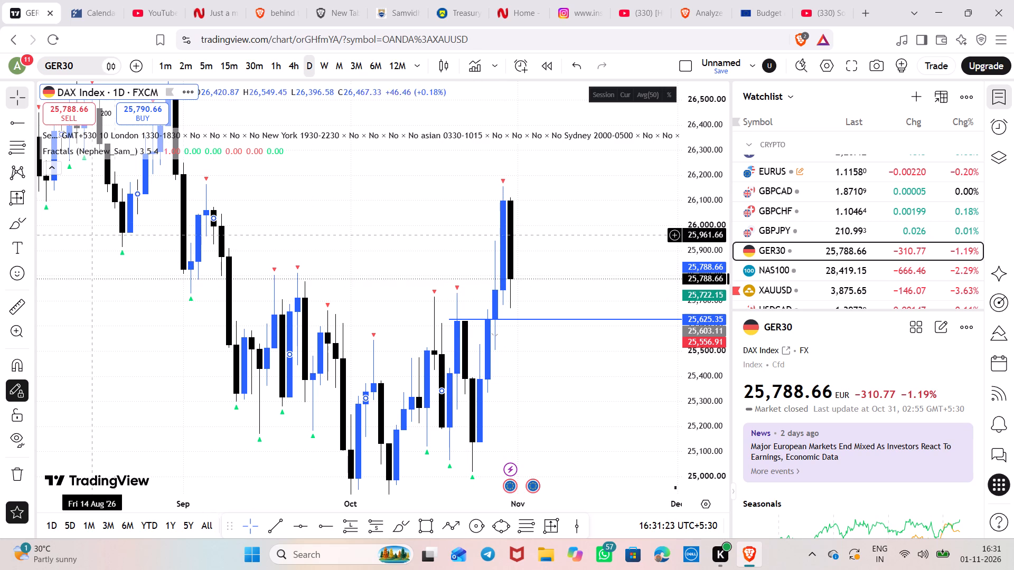
Turn on magnet snapping and move the 25,625.35 horizontal ray up to 25,680.71, starting at the 28 October candle.
{"action": "left_click", "coordinate": [4, 367]}
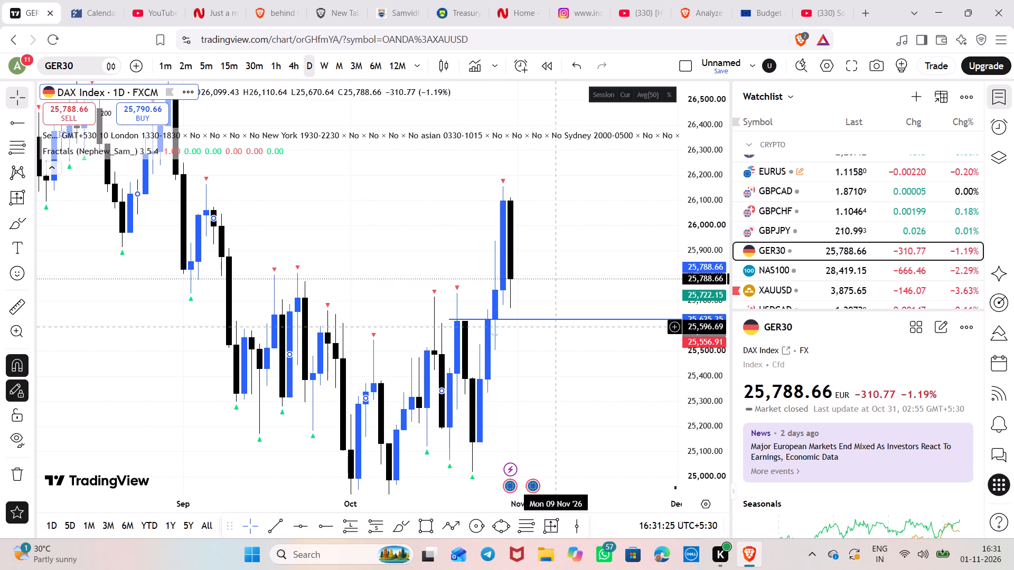
{"action": "left_click_drag", "start_coordinate": [553, 319], "coordinate": [621, 306]}
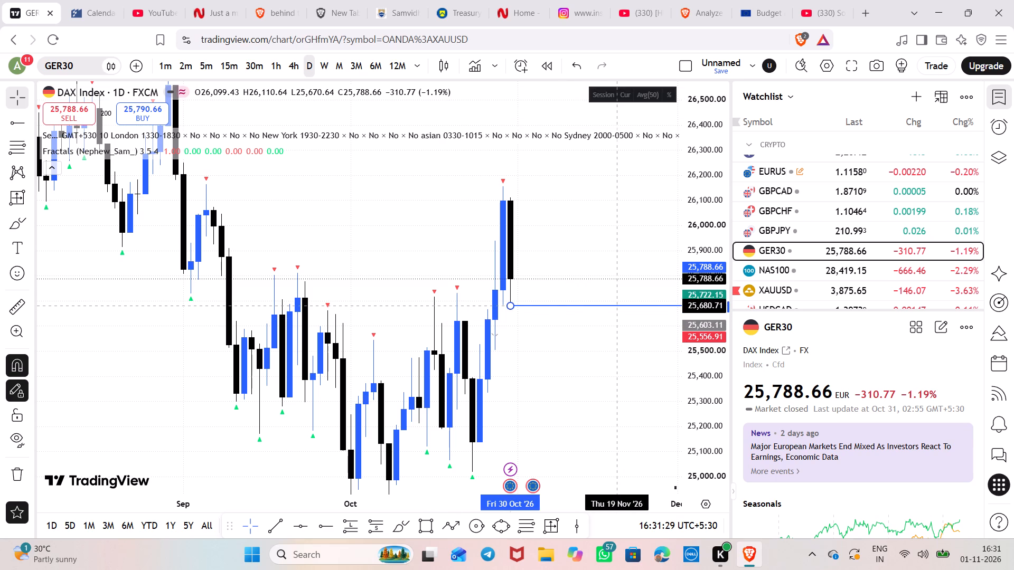
{"action": "left_click_drag", "start_coordinate": [621, 306], "coordinate": [607, 306]}
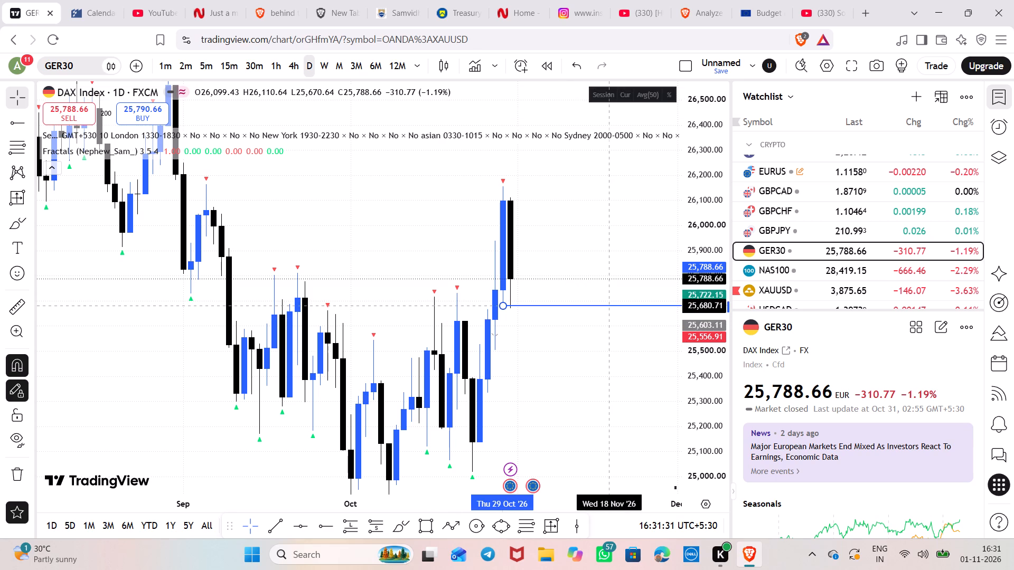
{"action": "left_click_drag", "start_coordinate": [607, 306], "coordinate": [605, 306]}
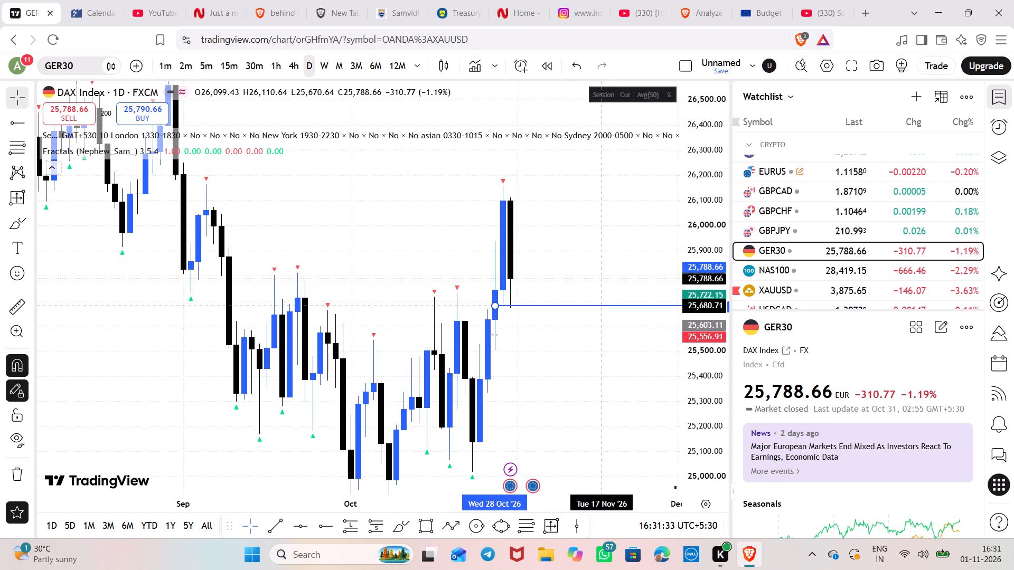
{"action": "left_click_drag", "start_coordinate": [605, 306], "coordinate": [606, 306]}
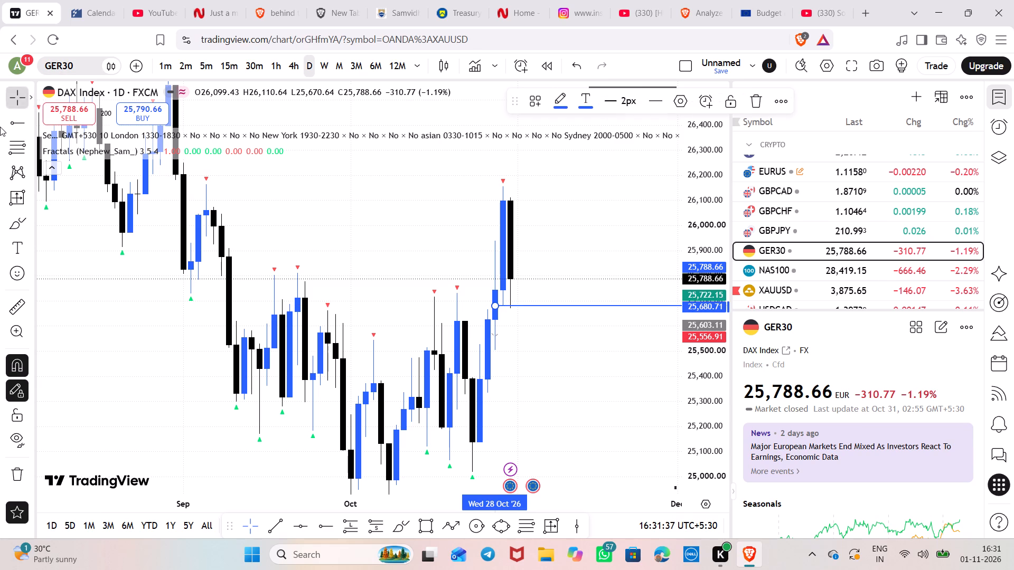
Place a horizontal ray at the 29 October daily candle's high, 26,155.67.
{"action": "left_click", "coordinate": [13, 127]}
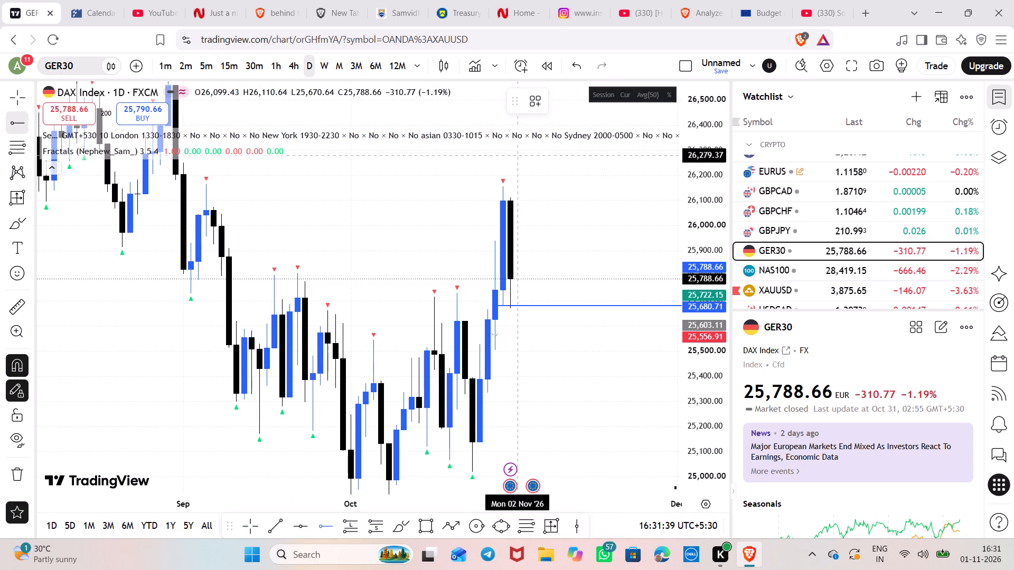
{"action": "left_click", "coordinate": [501, 186]}
{"action": "left_click", "coordinate": [3, 102]}
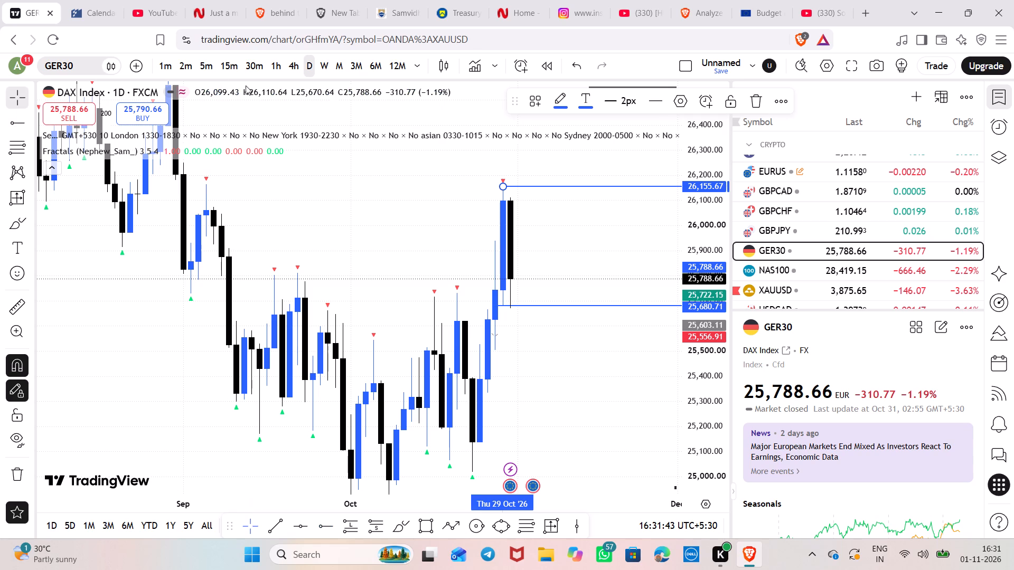
Switch the GER30 chart to the 4-hour timeframe and turn off magnet snapping.
{"action": "left_click", "coordinate": [287, 70]}
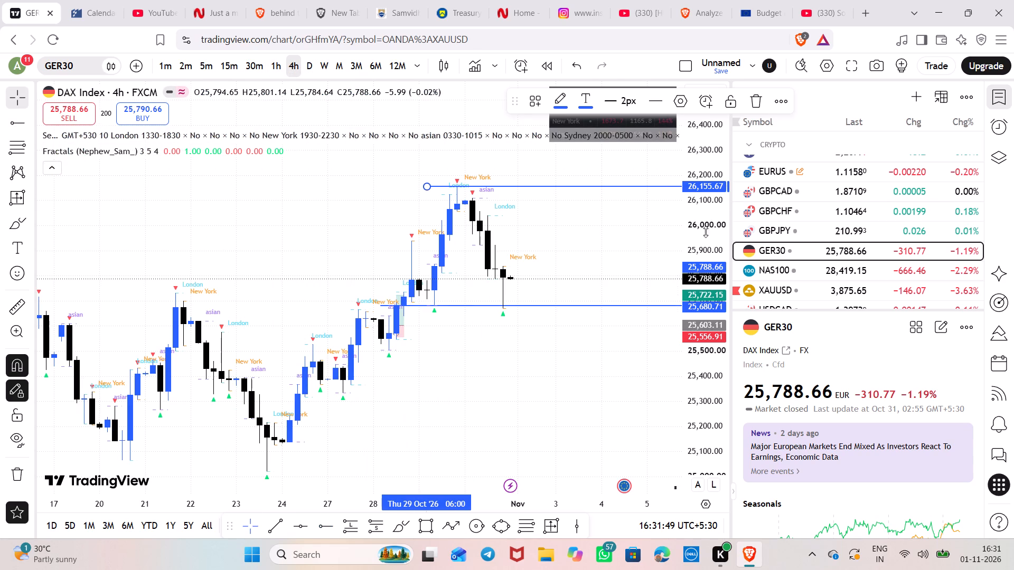
{"action": "scroll", "coordinate": [711, 237], "scroll_direction": "up", "scroll_amount": 12}
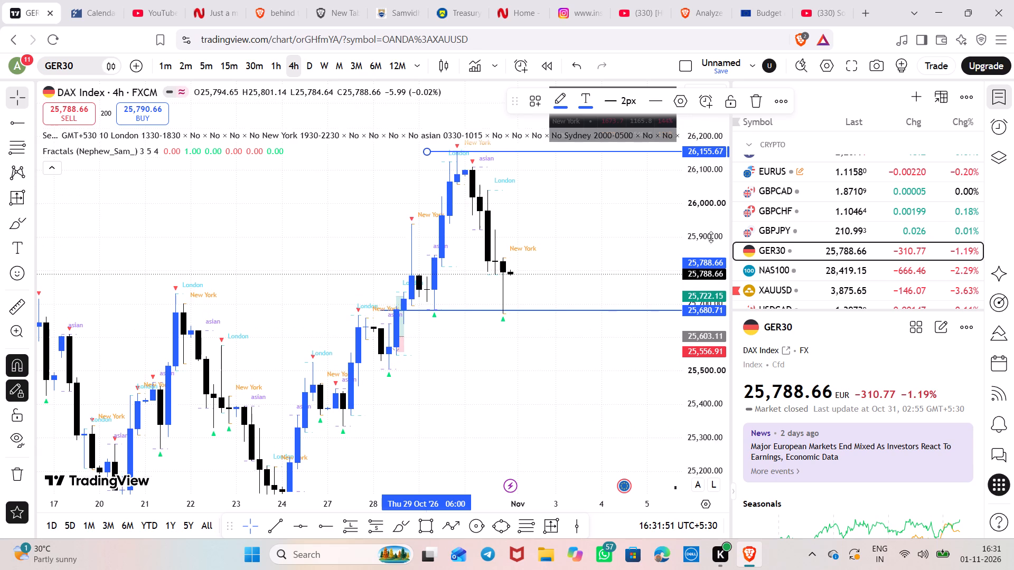
{"action": "scroll", "coordinate": [711, 237], "scroll_direction": "up", "scroll_amount": 2}
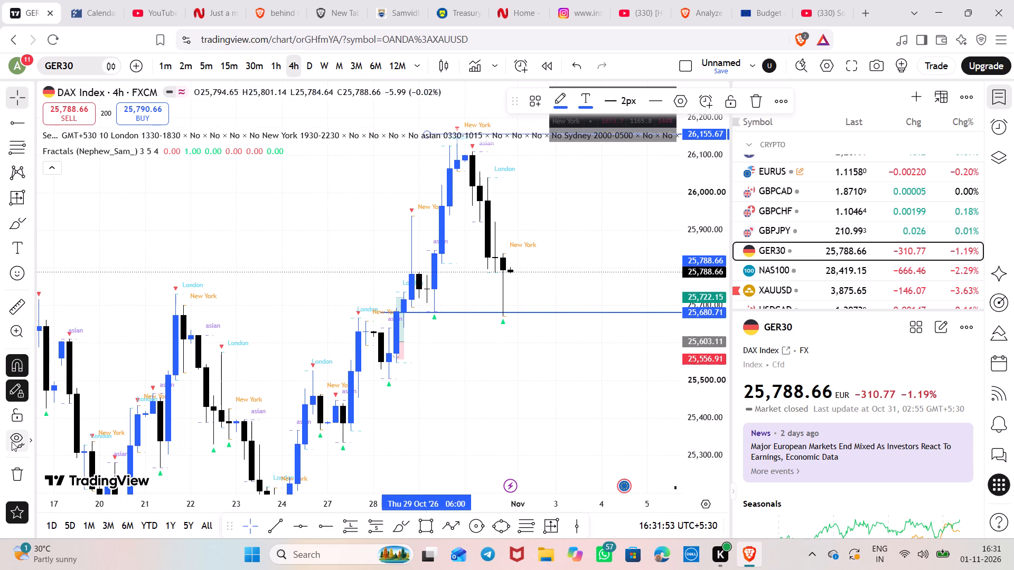
{"action": "left_click", "coordinate": [20, 365]}
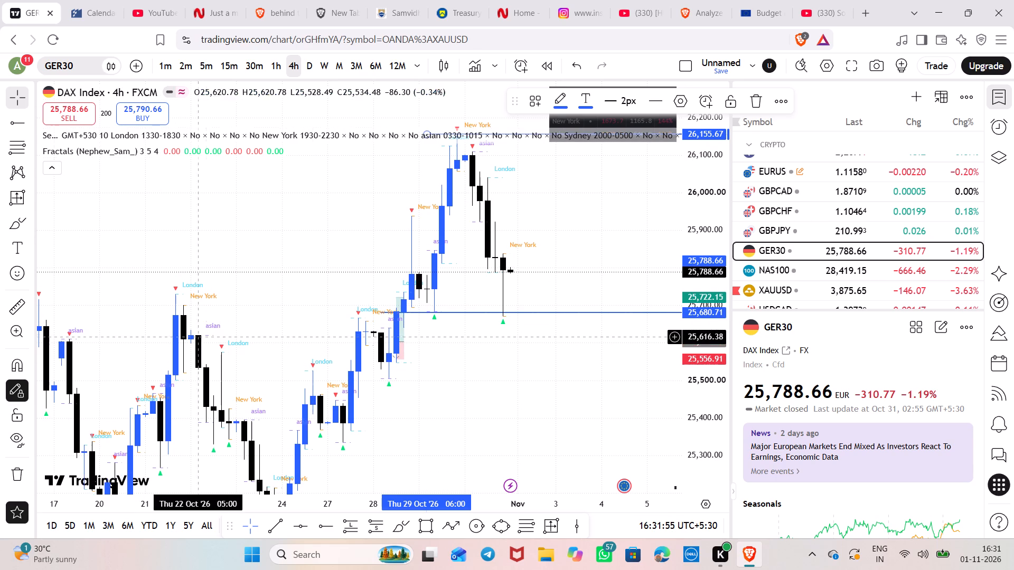
Examine GER30's 4-hour price action between the 26,155.67 and 25,680.71 rays and the candles before it.
{"action": "left_click_drag", "start_coordinate": [552, 248], "coordinate": [603, 335]}
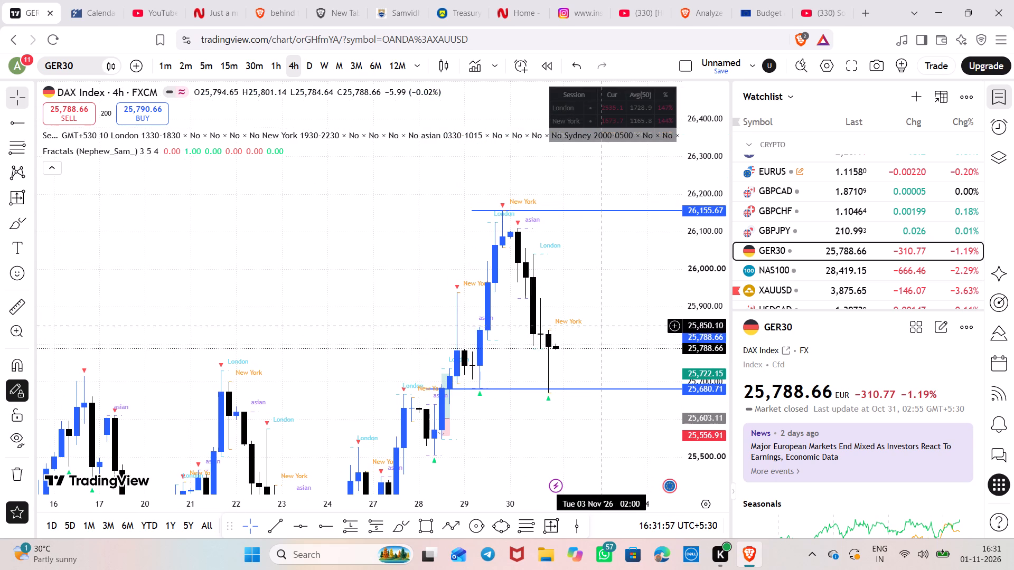
{"action": "scroll", "coordinate": [698, 278], "scroll_direction": "up", "scroll_amount": 5}
{"action": "scroll", "coordinate": [588, 276], "scroll_direction": "up", "scroll_amount": 4}
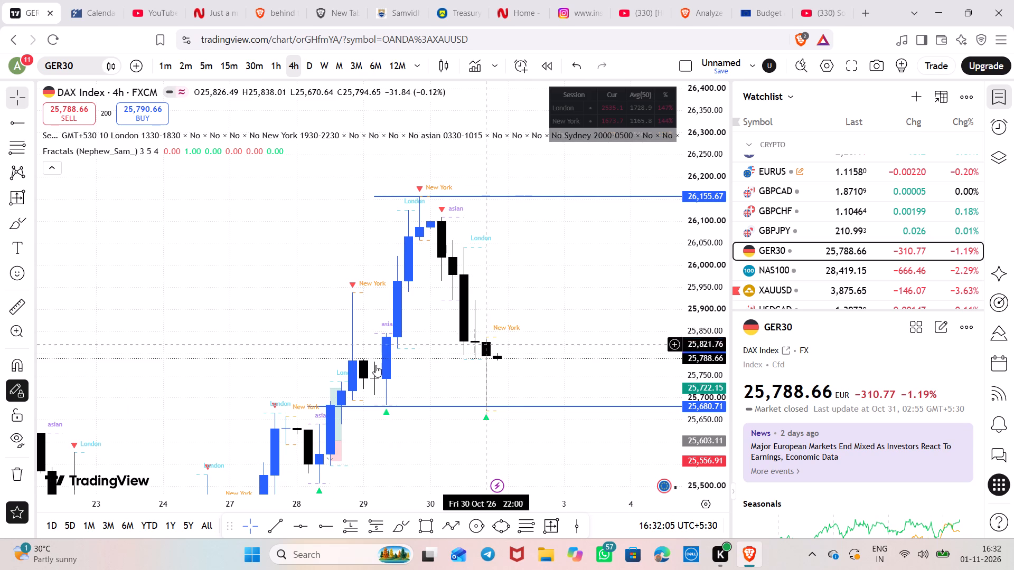
{"action": "scroll", "coordinate": [411, 338], "scroll_direction": "down", "scroll_amount": 6}
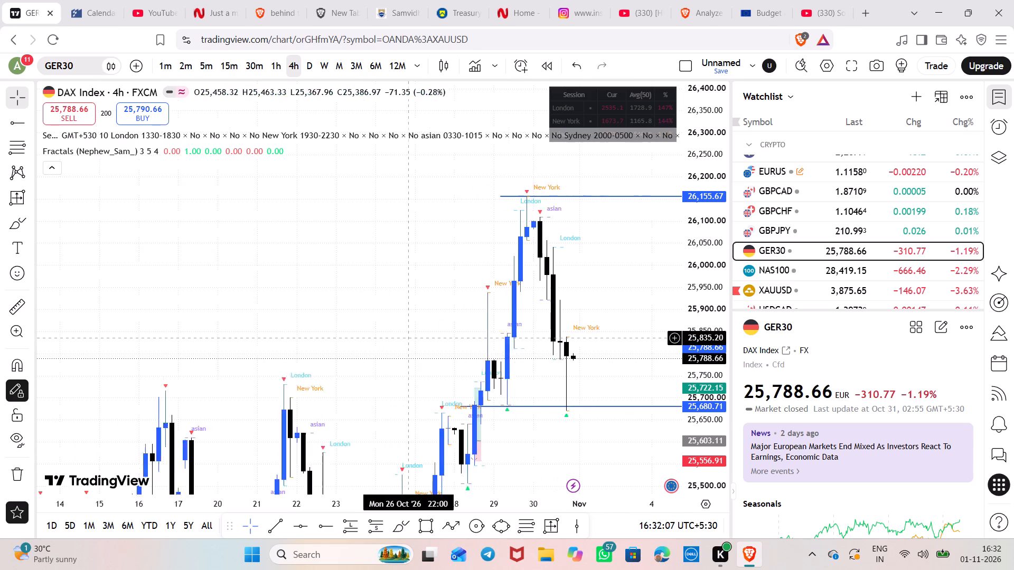
{"action": "scroll", "coordinate": [411, 338], "scroll_direction": "down", "scroll_amount": 11}
{"action": "scroll", "coordinate": [411, 338], "scroll_direction": "up", "scroll_amount": 12}
Switch the GER30 chart to the 1-hour timeframe.
{"action": "left_click", "coordinate": [271, 66]}
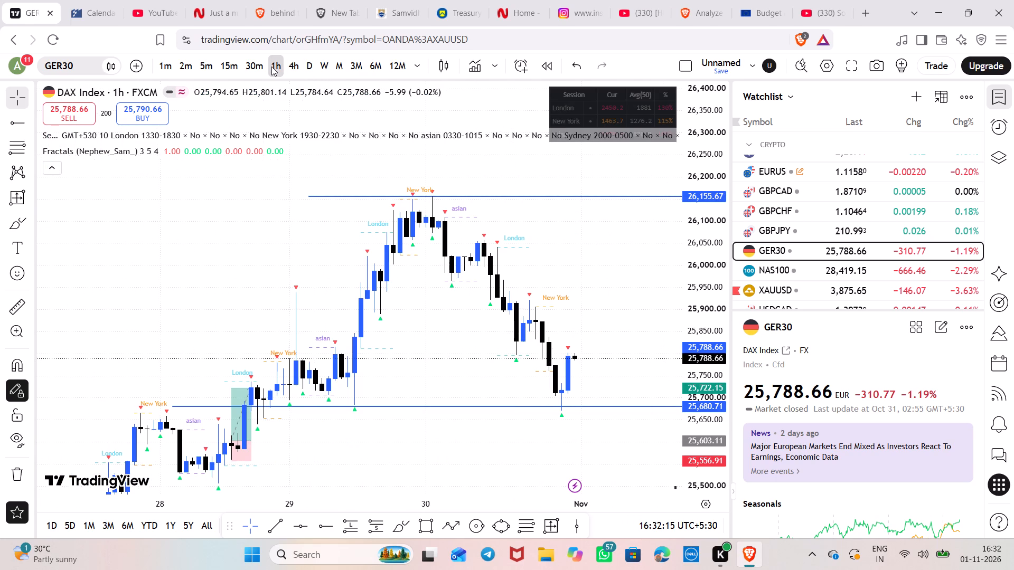
Examine GER30's 1-hour price action from the 26,155.67 ray through the 30 October decline.
{"action": "scroll", "coordinate": [704, 302], "scroll_direction": "up", "scroll_amount": 2}
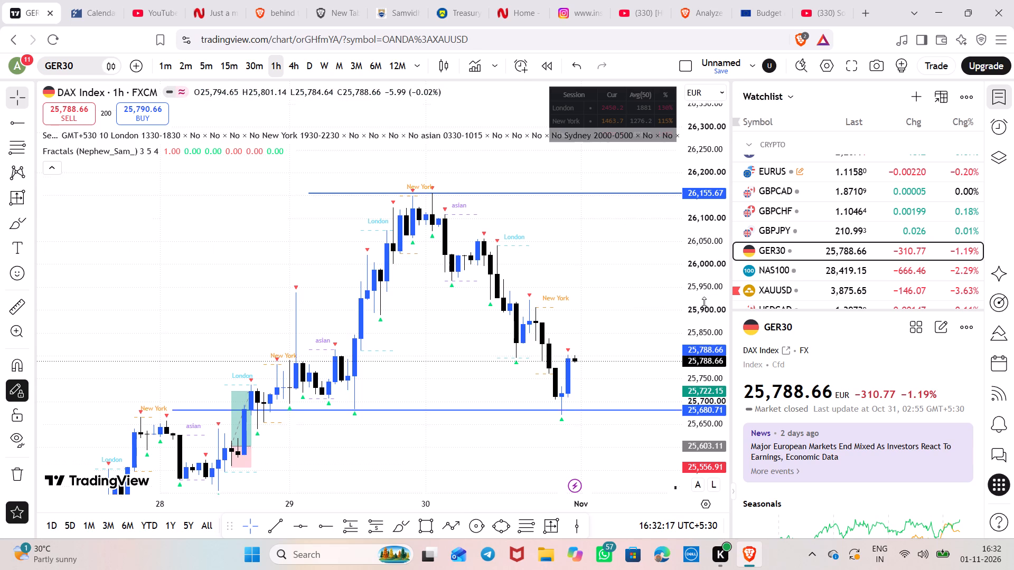
{"action": "scroll", "coordinate": [704, 302], "scroll_direction": "up", "scroll_amount": 9}
{"action": "left_click_drag", "start_coordinate": [570, 251], "coordinate": [692, 355]}
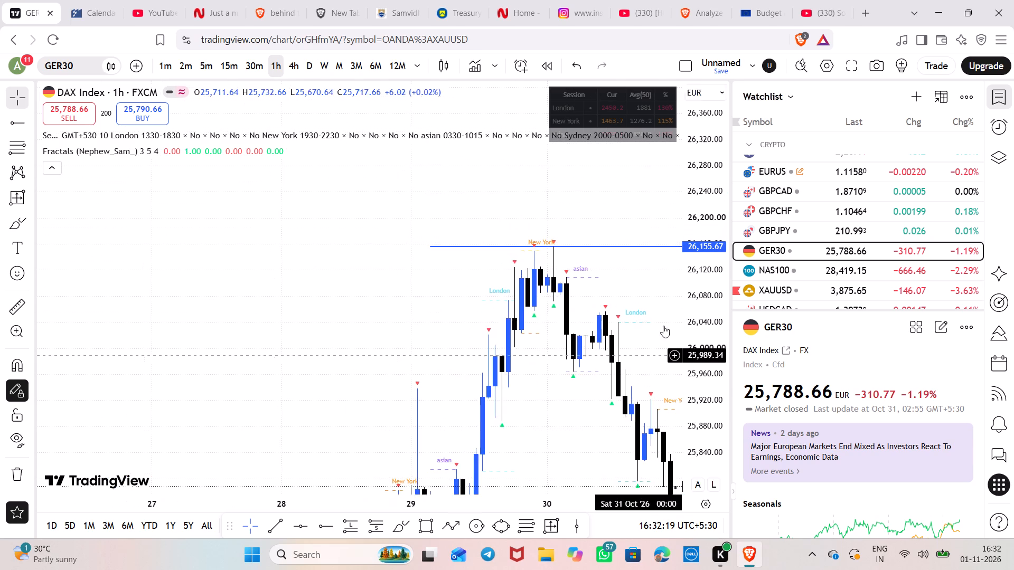
{"action": "scroll", "coordinate": [567, 291], "scroll_direction": "up", "scroll_amount": 3}
{"action": "scroll", "coordinate": [715, 341], "scroll_direction": "up", "scroll_amount": 9}
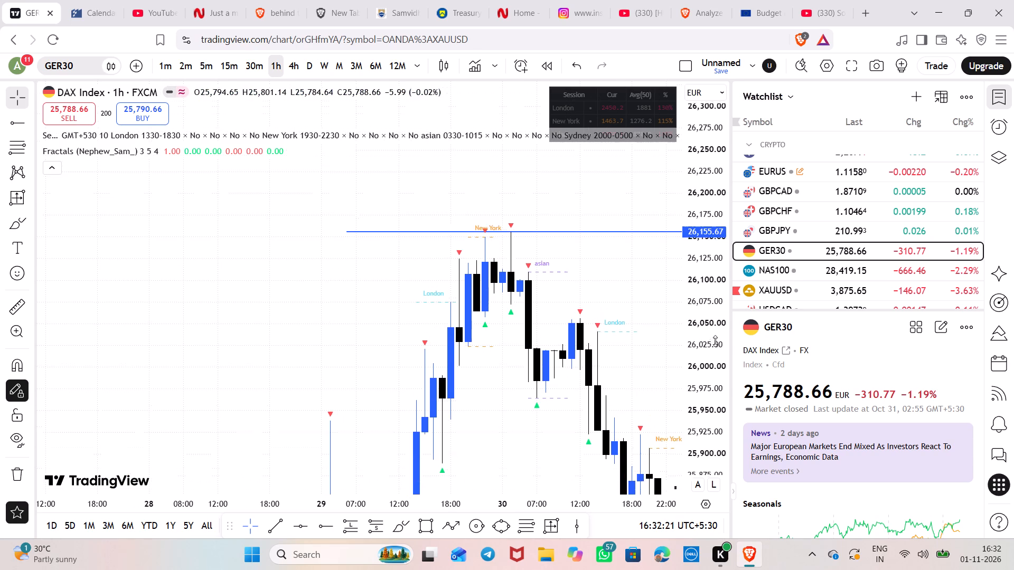
{"action": "scroll", "coordinate": [715, 341], "scroll_direction": "up", "scroll_amount": 1}
{"action": "scroll", "coordinate": [583, 283], "scroll_direction": "up", "scroll_amount": 5}
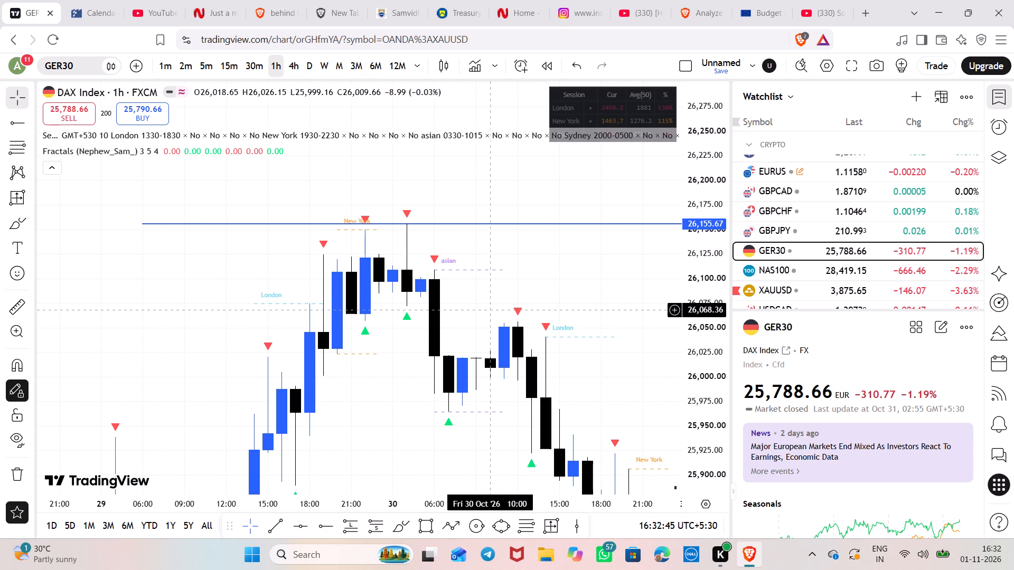
{"action": "left_click_drag", "start_coordinate": [492, 310], "coordinate": [351, 253]}
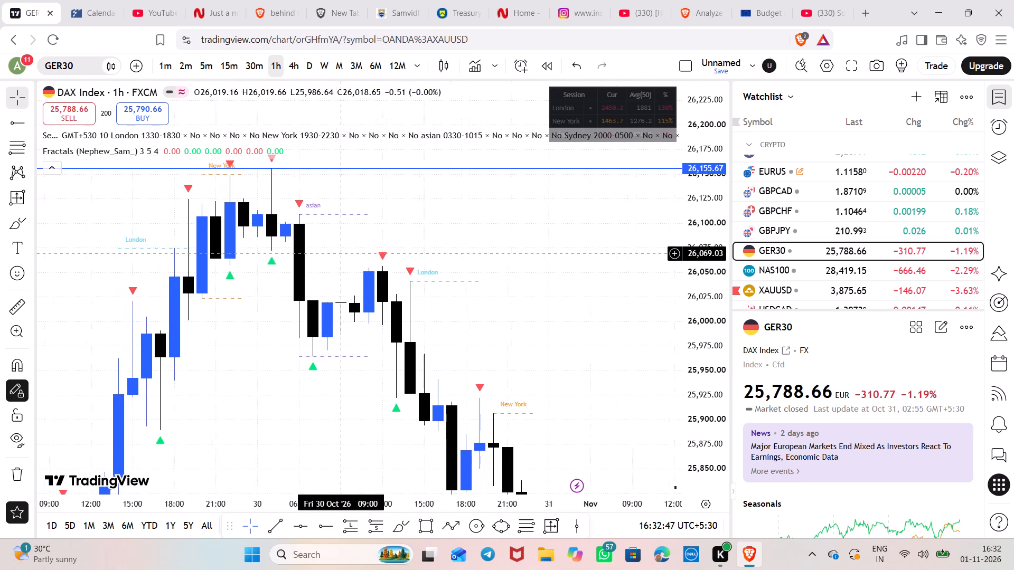
{"action": "left_click_drag", "start_coordinate": [351, 253], "coordinate": [360, 253]}
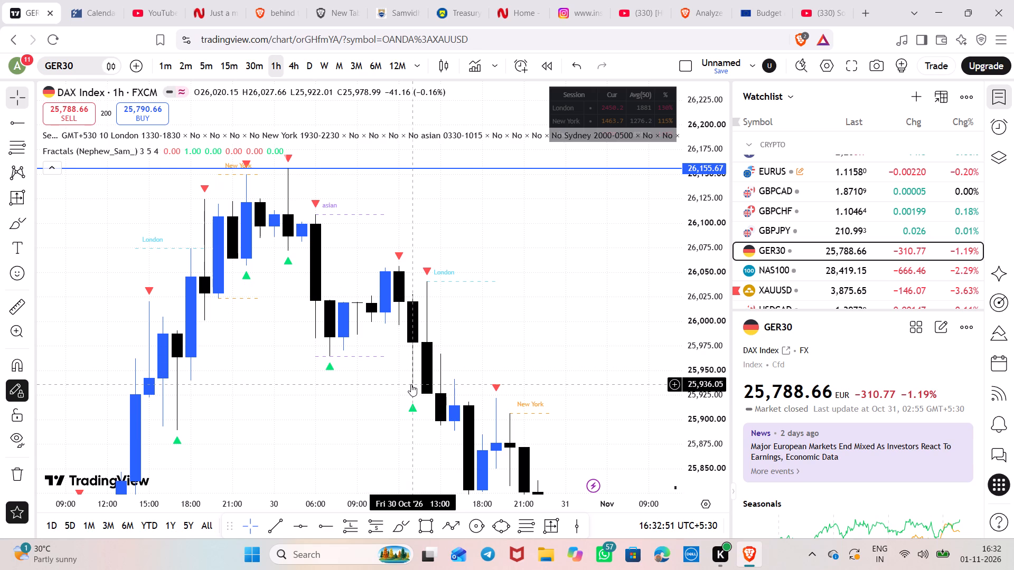
Examine GER30's price action on the 15-minute timeframe through the 30 October Asian, London and New York sessions.
{"action": "left_click", "coordinate": [226, 54]}
{"action": "scroll", "coordinate": [300, 265], "scroll_direction": "down", "scroll_amount": 12}
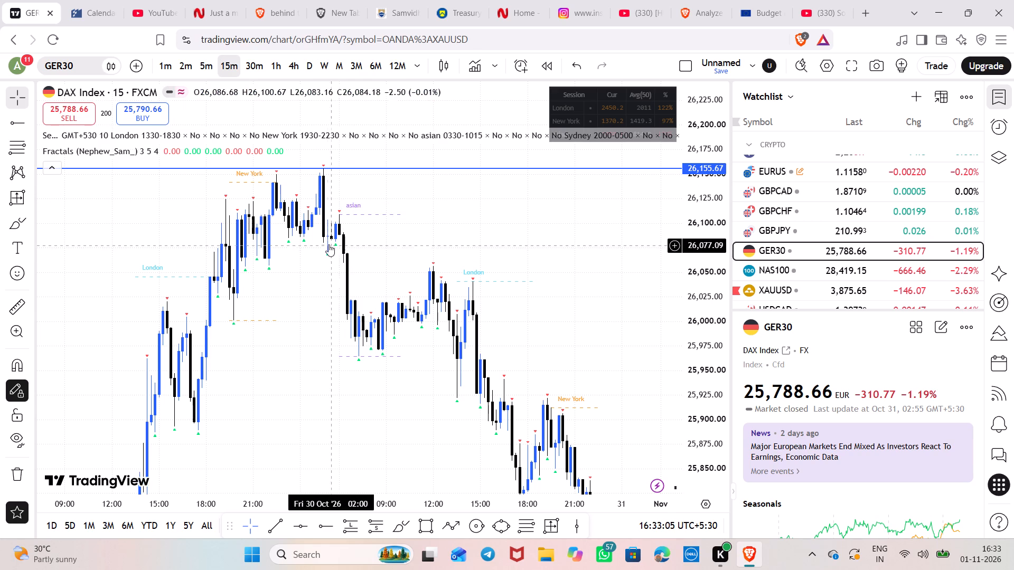
{"action": "scroll", "coordinate": [328, 244], "scroll_direction": "up", "scroll_amount": 2}
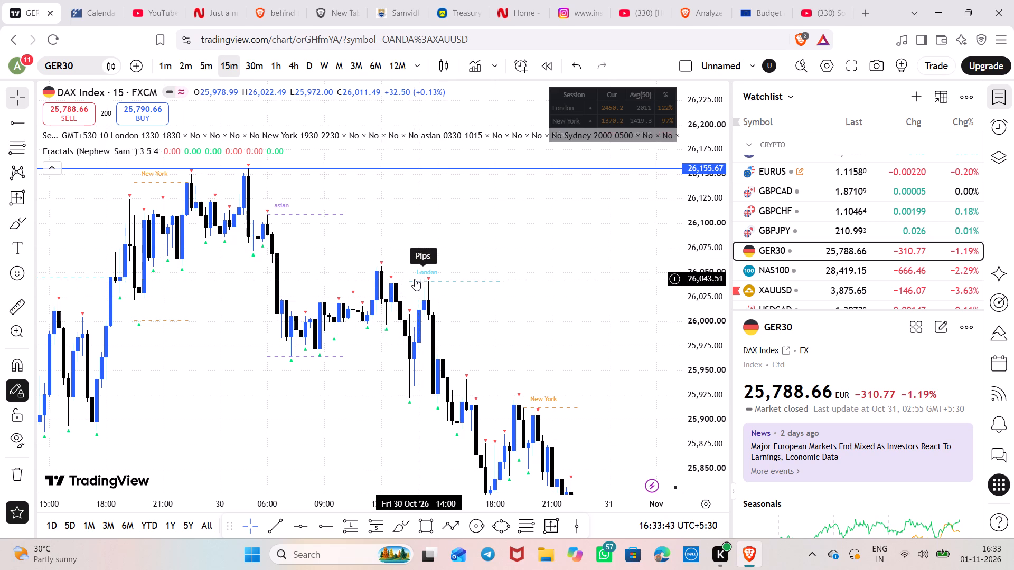
{"action": "scroll", "coordinate": [414, 279], "scroll_direction": "up", "scroll_amount": 4}
{"action": "left_click_drag", "start_coordinate": [318, 318], "coordinate": [469, 338]}
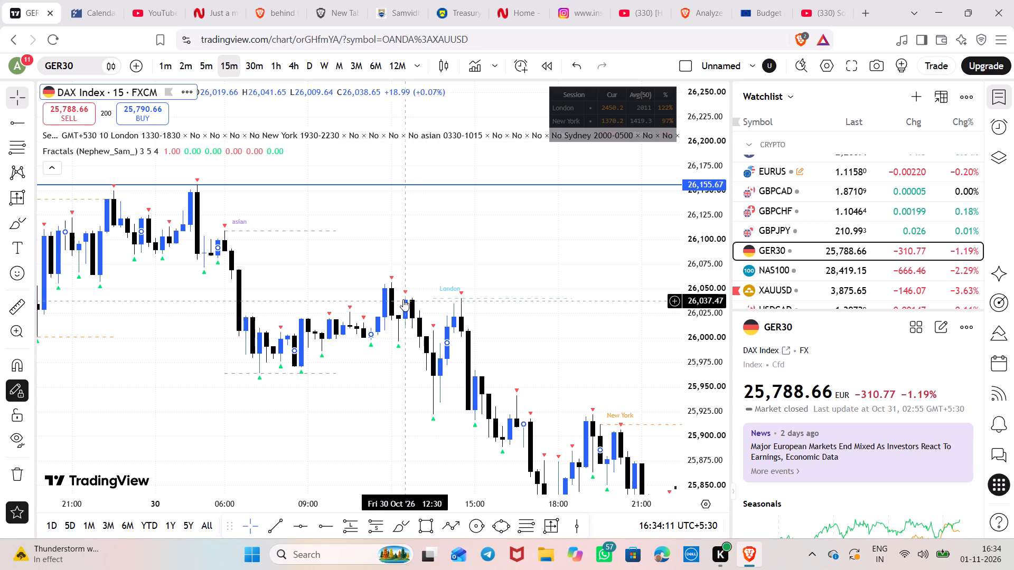
{"action": "scroll", "coordinate": [403, 299], "scroll_direction": "up", "scroll_amount": 3}
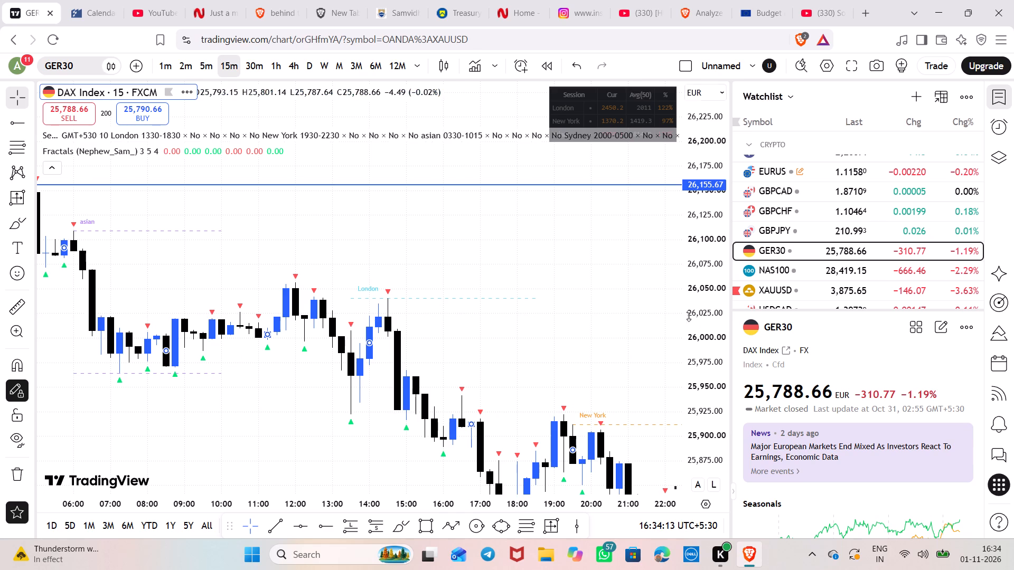
{"action": "scroll", "coordinate": [710, 301], "scroll_direction": "up", "scroll_amount": 3}
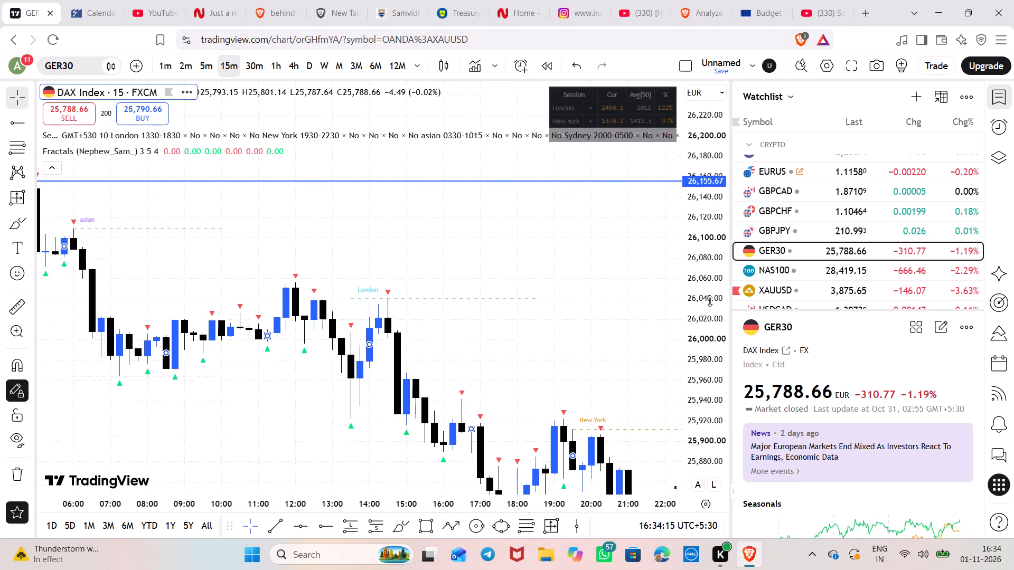
{"action": "scroll", "coordinate": [710, 301], "scroll_direction": "up", "scroll_amount": 20}
{"action": "scroll", "coordinate": [710, 301], "scroll_direction": "up", "scroll_amount": 20}
{"action": "scroll", "coordinate": [710, 301], "scroll_direction": "up", "scroll_amount": 2}
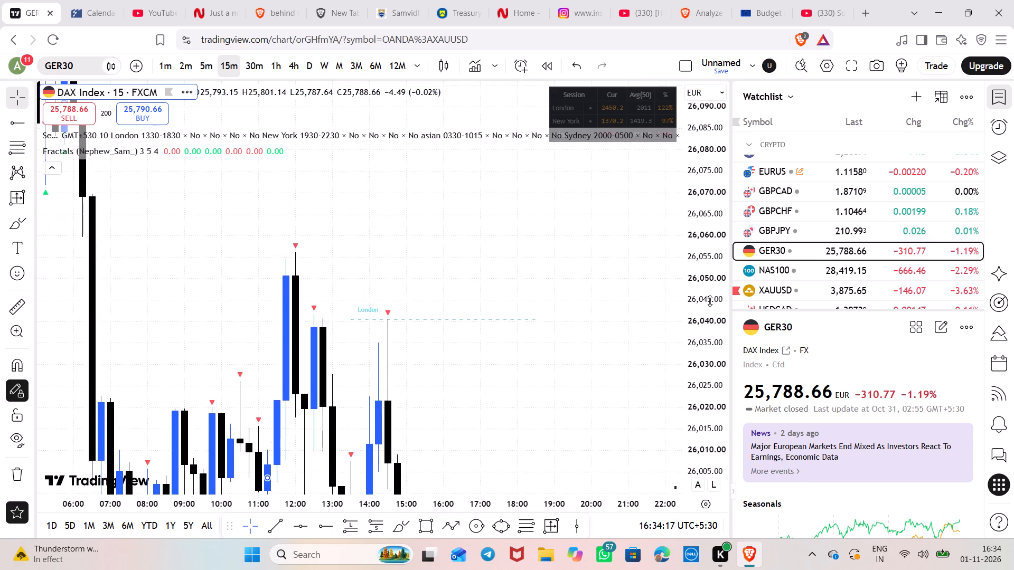
{"action": "scroll", "coordinate": [710, 301], "scroll_direction": "up", "scroll_amount": 11}
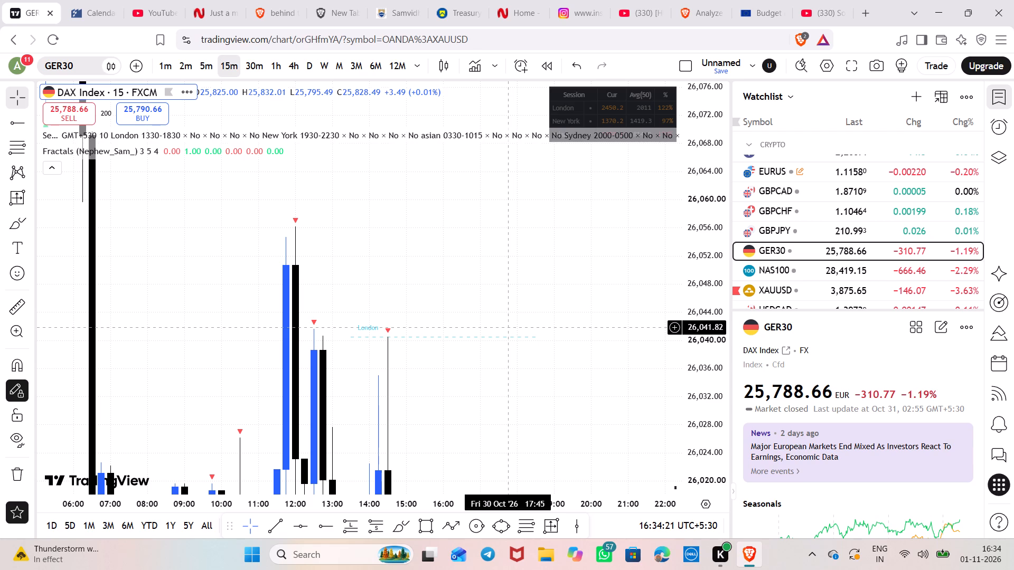
{"action": "scroll", "coordinate": [705, 279], "scroll_direction": "down", "scroll_amount": 20}
{"action": "scroll", "coordinate": [705, 279], "scroll_direction": "down", "scroll_amount": 1}
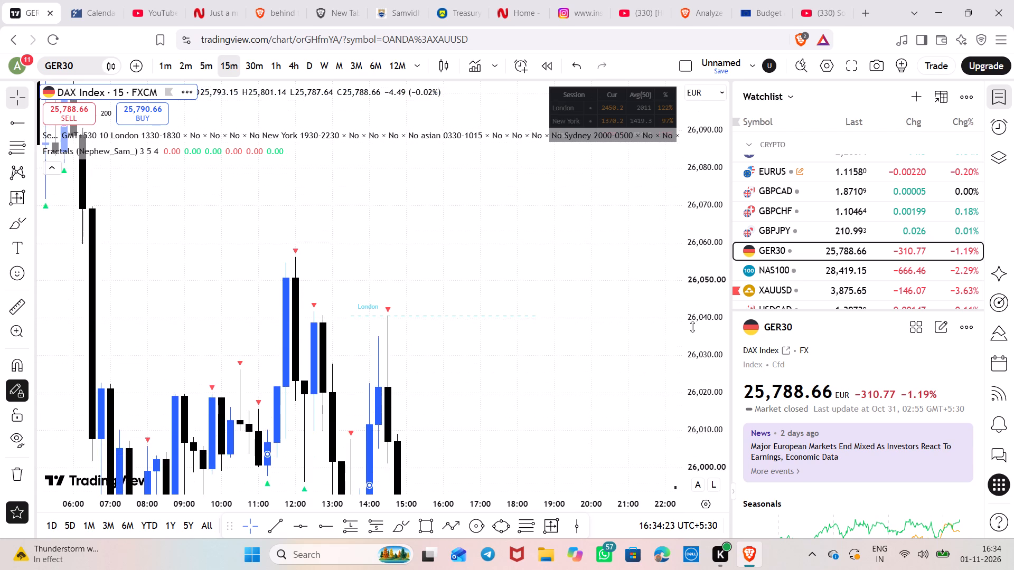
{"action": "scroll", "coordinate": [692, 327], "scroll_direction": "down", "scroll_amount": 20}
{"action": "scroll", "coordinate": [692, 327], "scroll_direction": "down", "scroll_amount": 17}
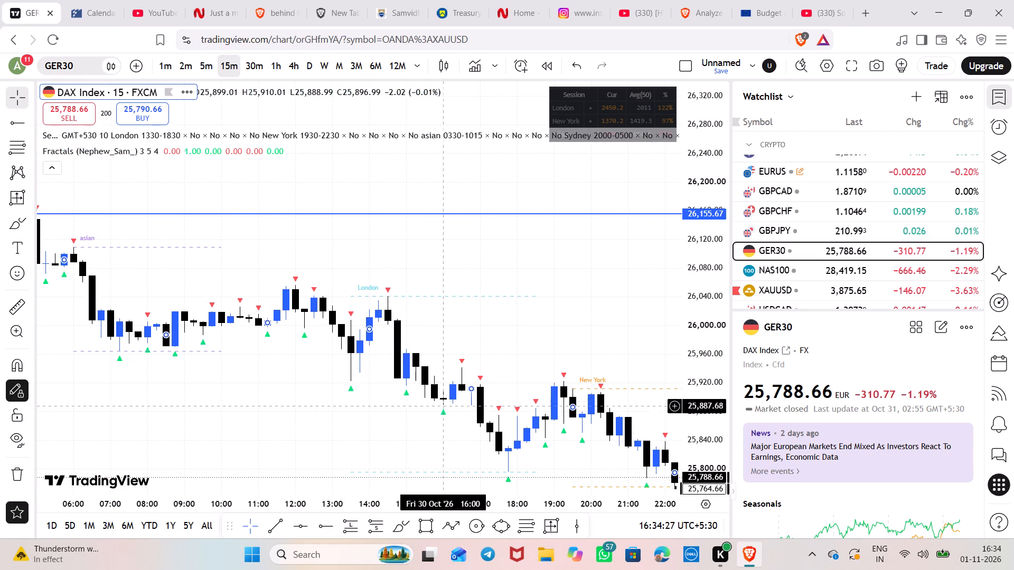
{"action": "scroll", "coordinate": [468, 434], "scroll_direction": "down", "scroll_amount": 6}
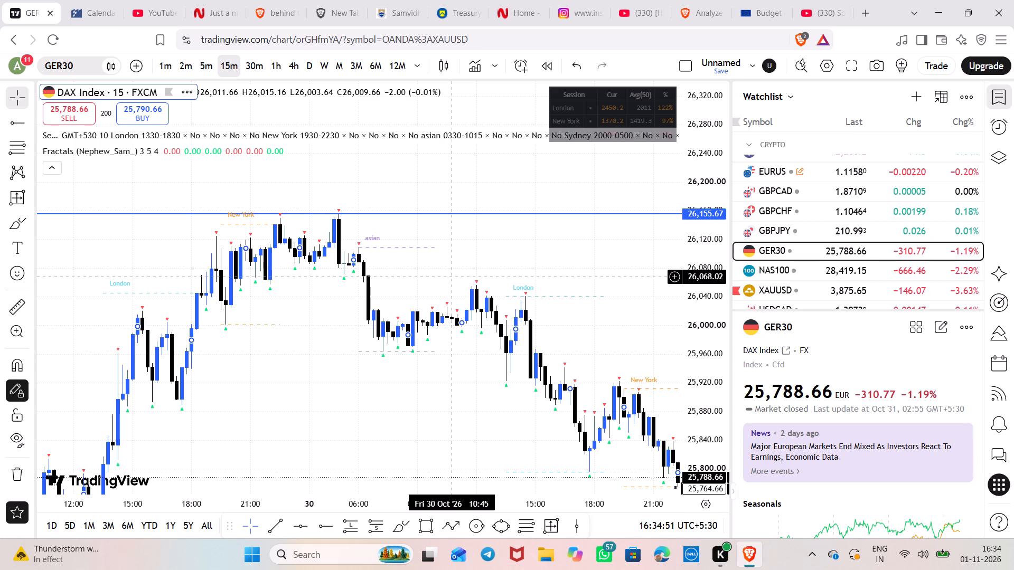
{"action": "scroll", "coordinate": [450, 277], "scroll_direction": "down", "scroll_amount": 1}
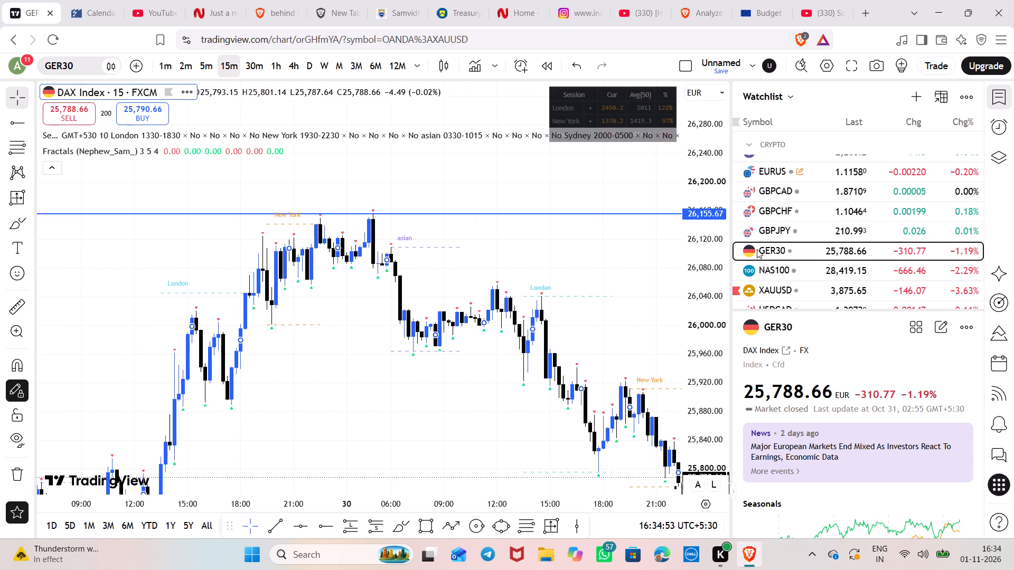
Open NAS100 from the watchlist on the daily timeframe.
{"action": "left_click", "coordinate": [768, 265]}
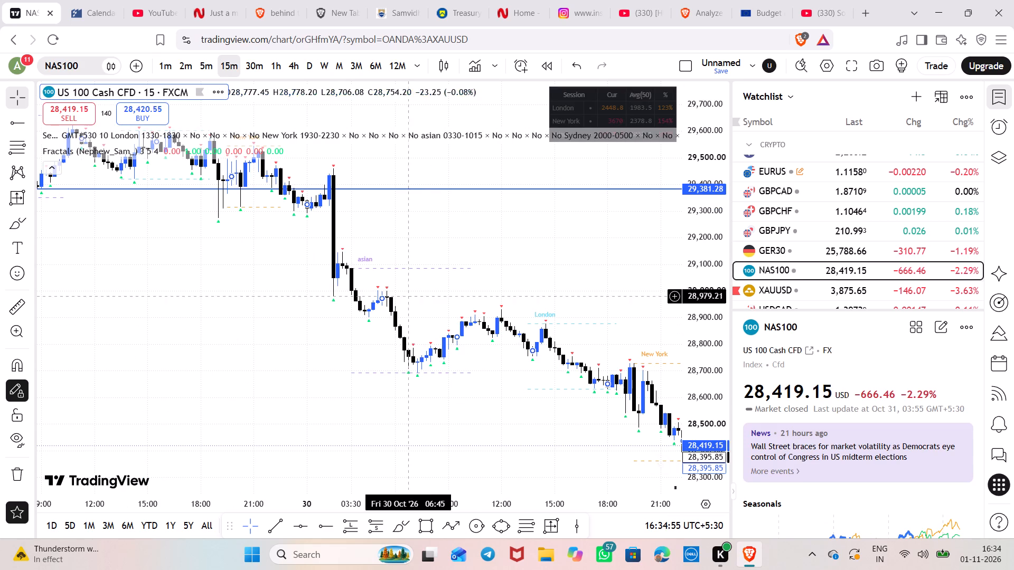
{"action": "left_click", "coordinate": [307, 64]}
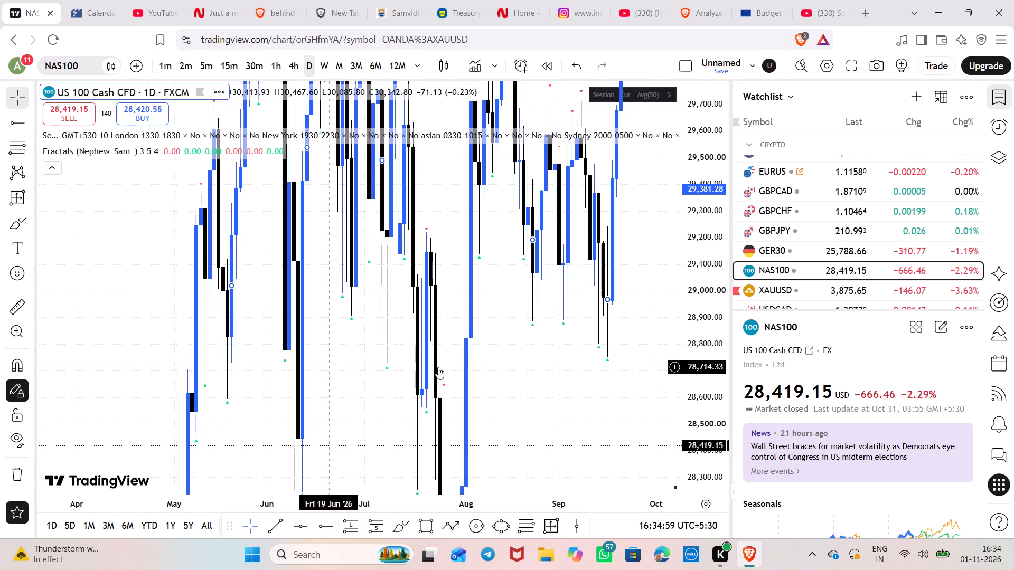
Turn on magnet snapping and move NAS100's existing horizontal ray to 29,674.91 at the 29 October daily candle.
{"action": "scroll", "coordinate": [693, 261], "scroll_direction": "down", "scroll_amount": 5}
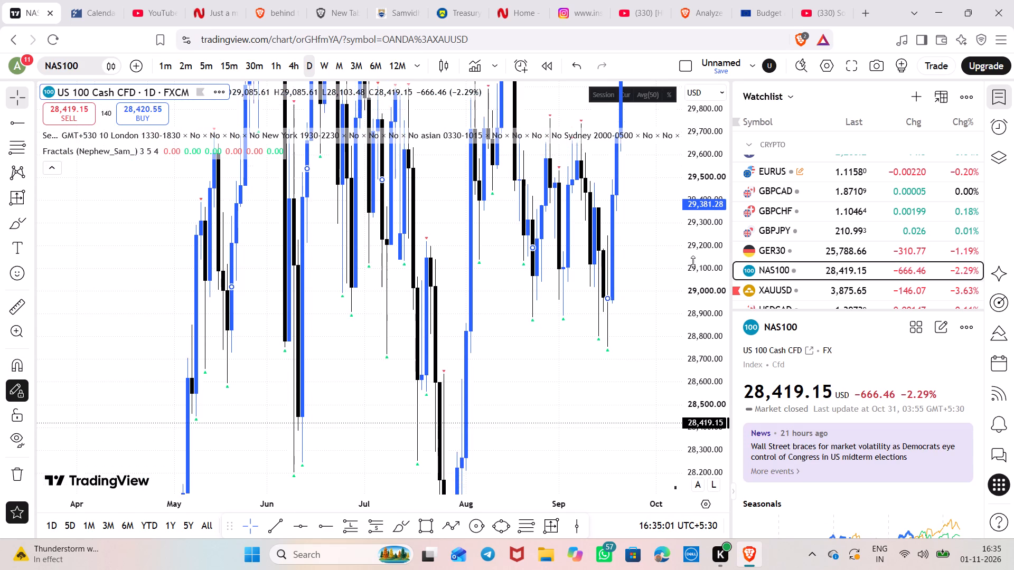
{"action": "scroll", "coordinate": [693, 261], "scroll_direction": "down", "scroll_amount": 17}
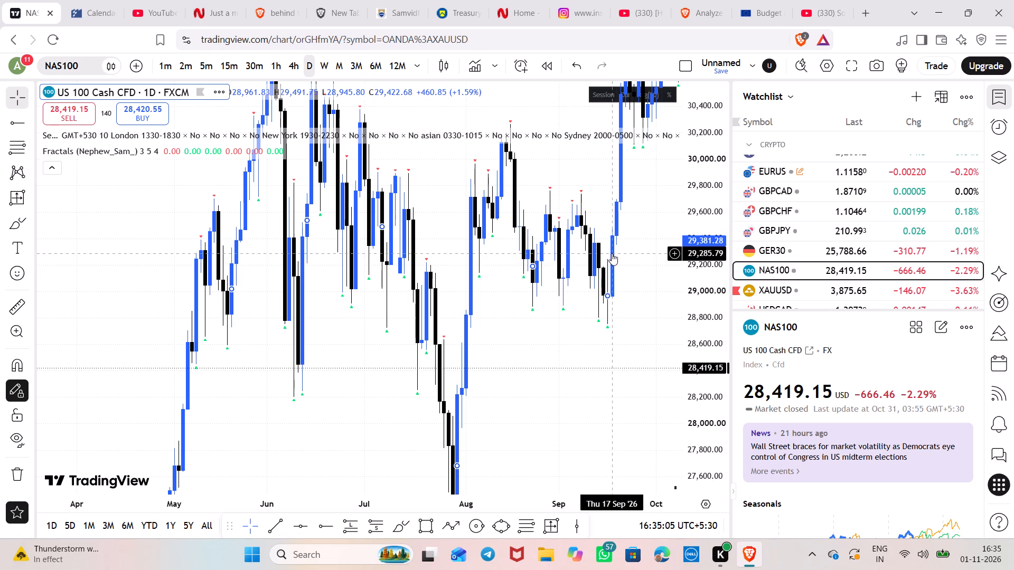
{"action": "left_click_drag", "start_coordinate": [612, 253], "coordinate": [303, 261]}
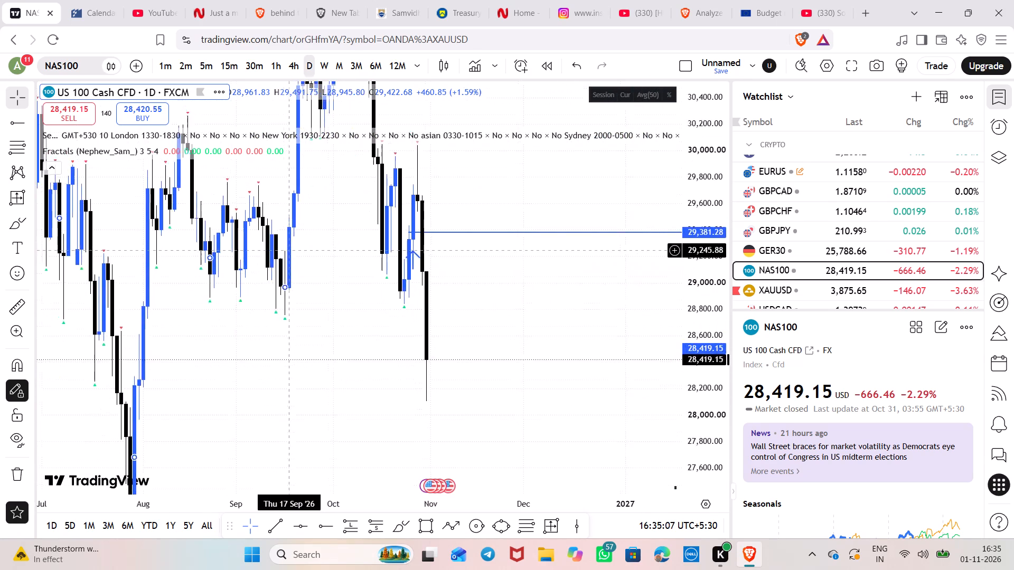
{"action": "left_click_drag", "start_coordinate": [303, 261], "coordinate": [360, 290]}
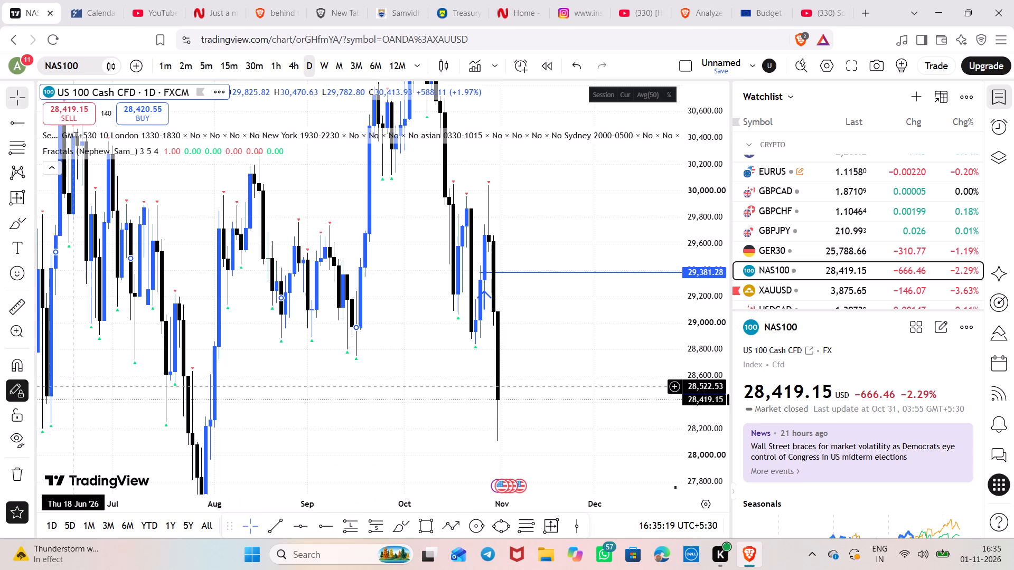
{"action": "left_click", "coordinate": [19, 360]}
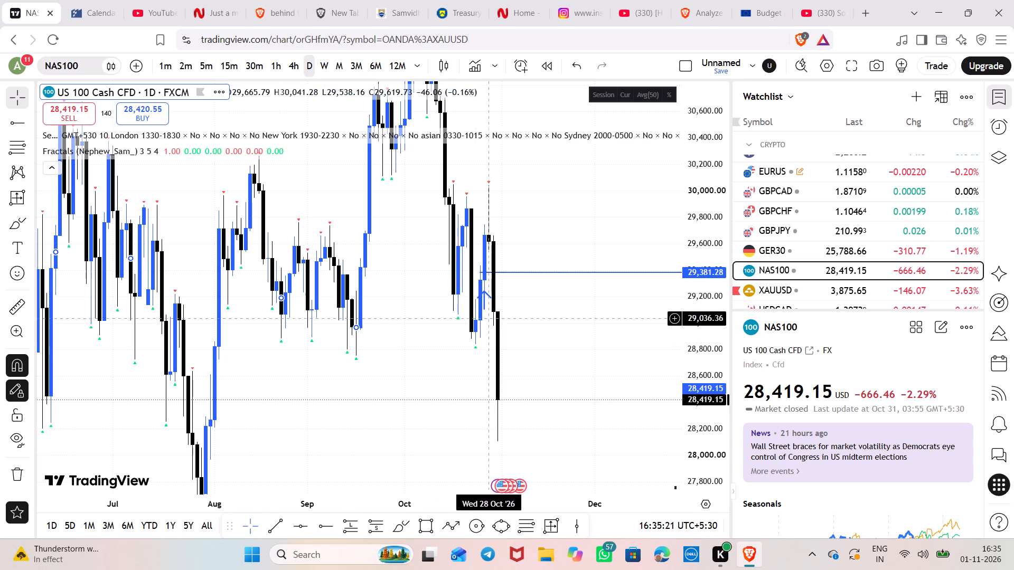
{"action": "left_click_drag", "start_coordinate": [499, 272], "coordinate": [499, 270]}
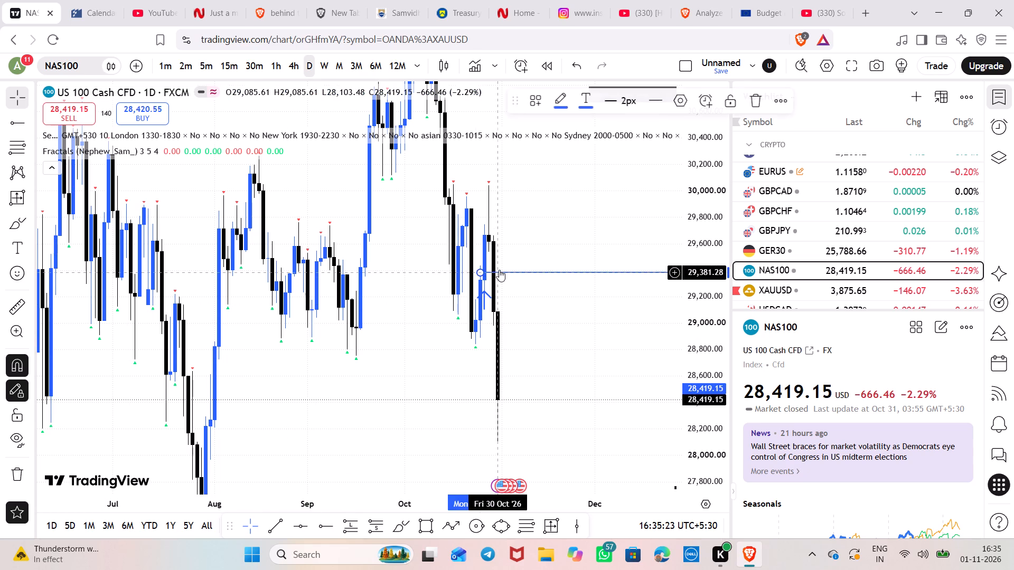
{"action": "left_click_drag", "start_coordinate": [499, 270], "coordinate": [509, 234]}
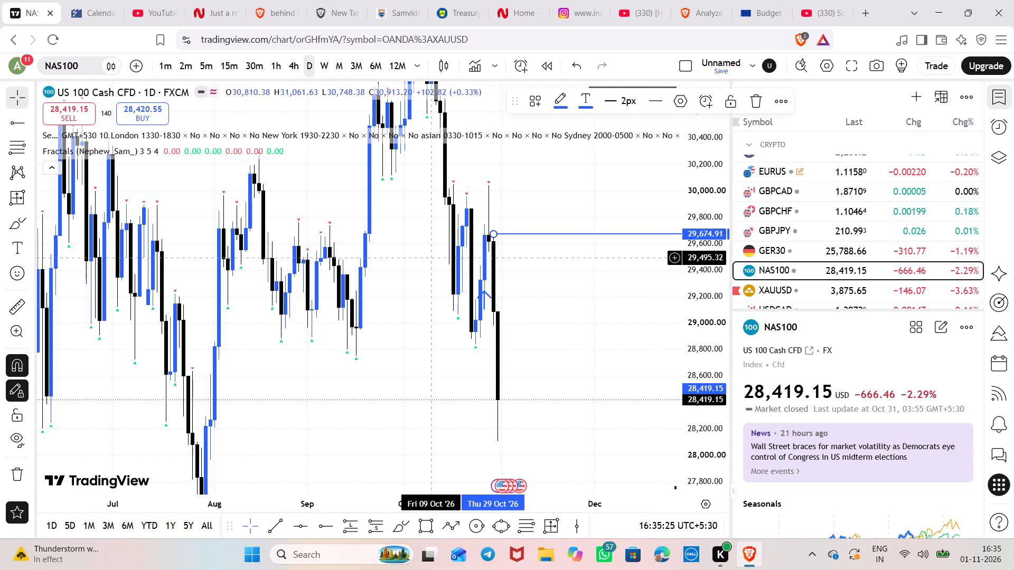
Place a horizontal ray at the 29 October daily candle's low, 28,977.78.
{"action": "left_click", "coordinate": [328, 514]}
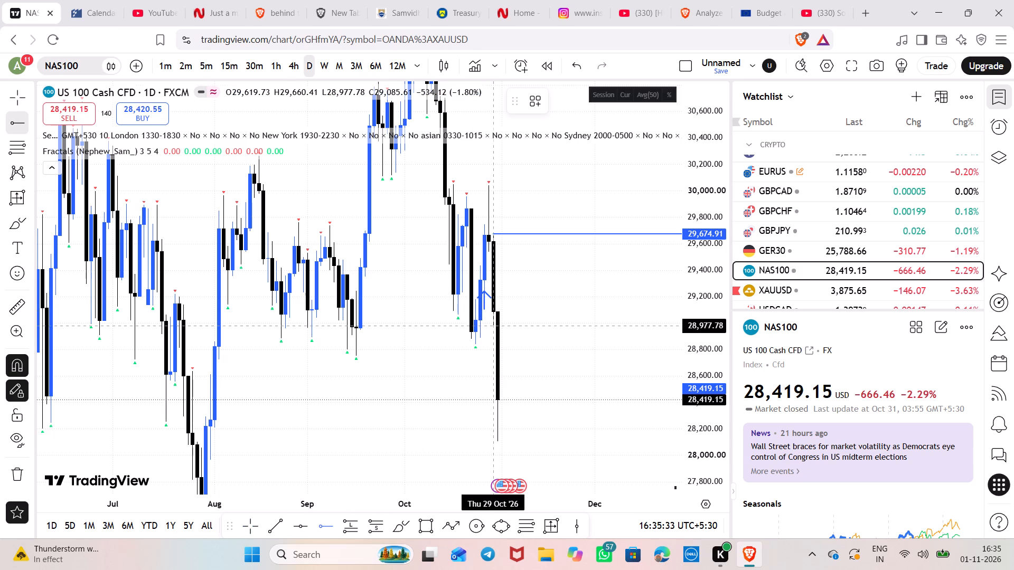
{"action": "left_click", "coordinate": [494, 326]}
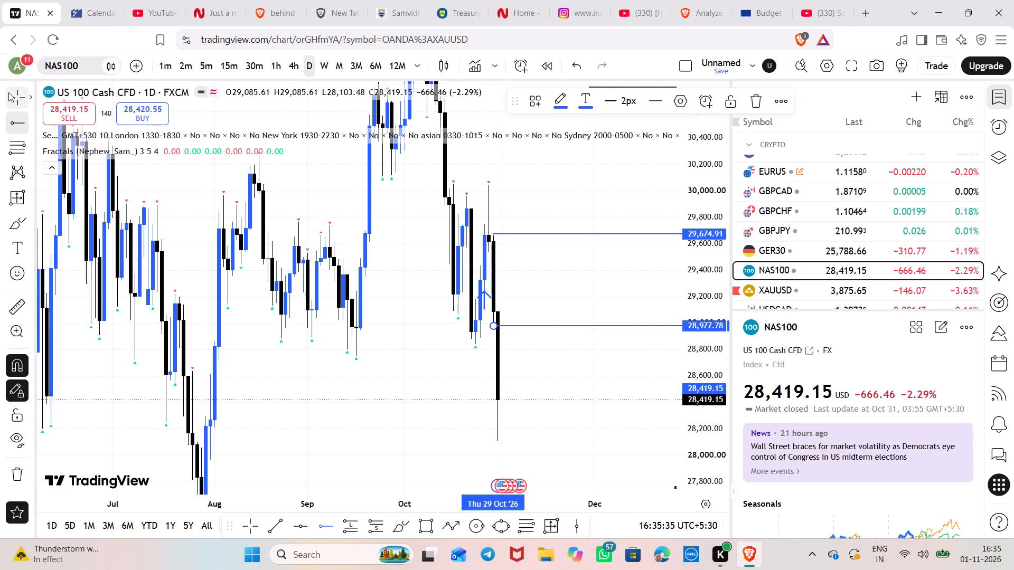
{"action": "left_click", "coordinate": [8, 92]}
Switch the NAS100 chart to the 4-hour timeframe and turn off magnet snapping.
{"action": "left_click", "coordinate": [292, 62]}
{"action": "left_click", "coordinate": [6, 365]}
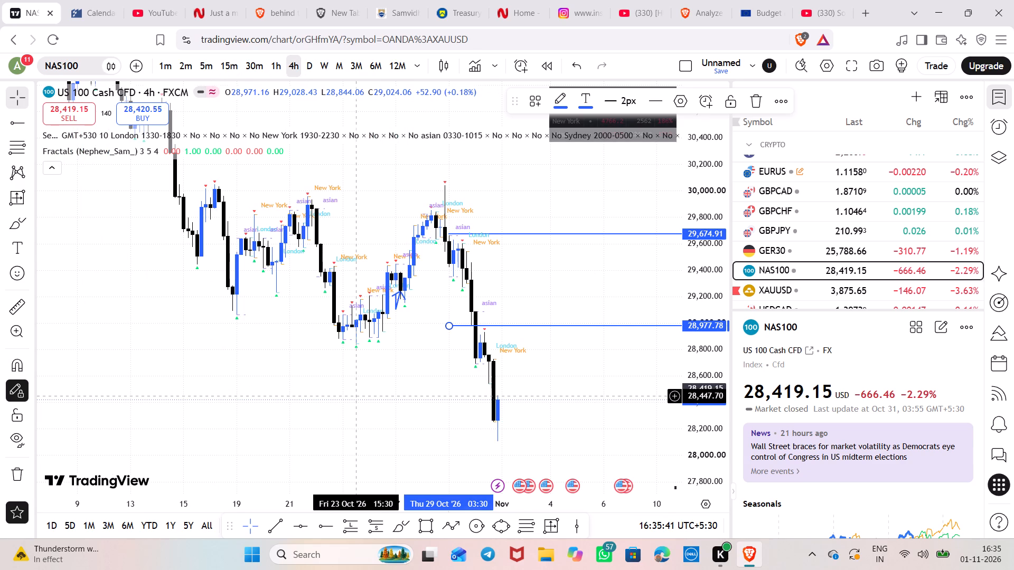
{"action": "scroll", "coordinate": [357, 396], "scroll_direction": "up", "scroll_amount": 6}
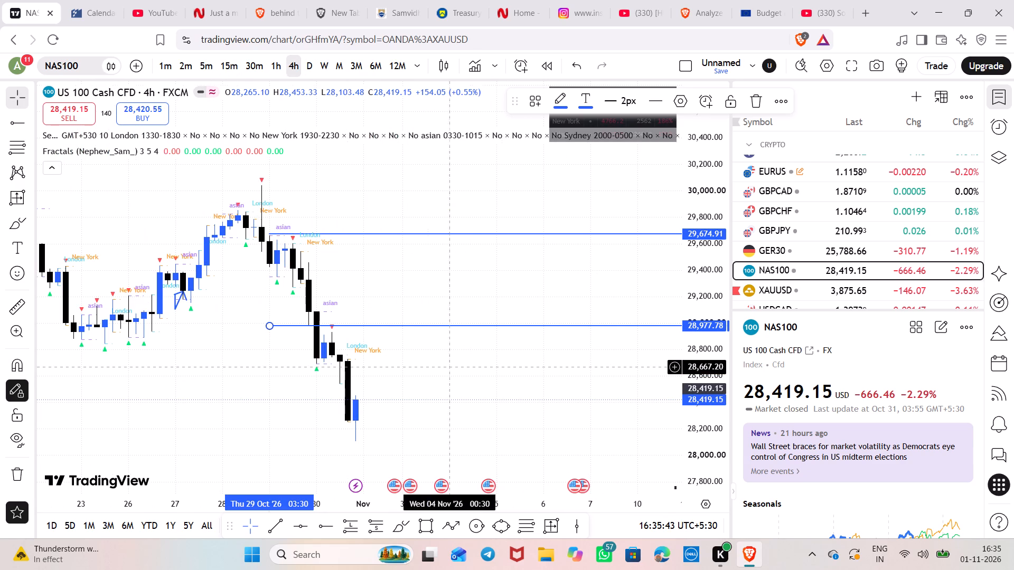
{"action": "scroll", "coordinate": [697, 319], "scroll_direction": "up", "scroll_amount": 7}
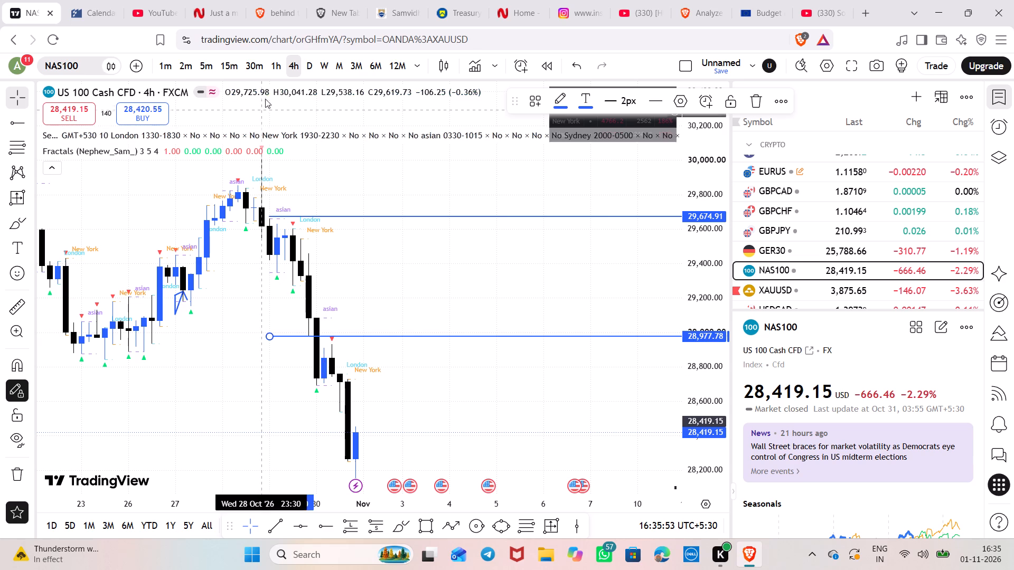
Examine NAS100's price action on the 1-hour timeframe around the 29,674.91 and 28,977.78 rays.
{"action": "left_click", "coordinate": [269, 63]}
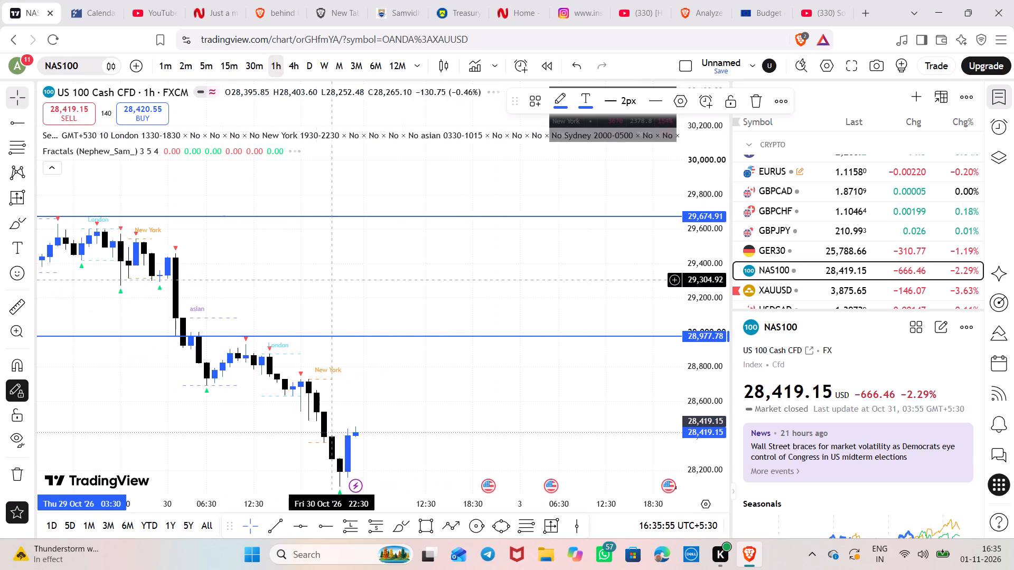
{"action": "scroll", "coordinate": [337, 291], "scroll_direction": "down", "scroll_amount": 5}
{"action": "scroll", "coordinate": [705, 335], "scroll_direction": "up", "scroll_amount": 7}
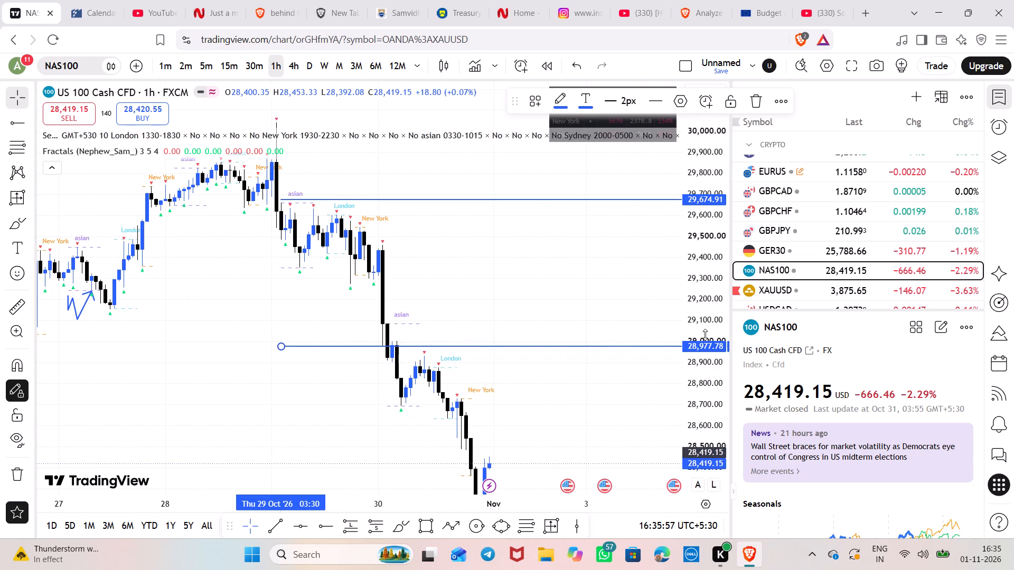
{"action": "scroll", "coordinate": [705, 335], "scroll_direction": "up", "scroll_amount": 2}
{"action": "scroll", "coordinate": [584, 305], "scroll_direction": "up", "scroll_amount": 4}
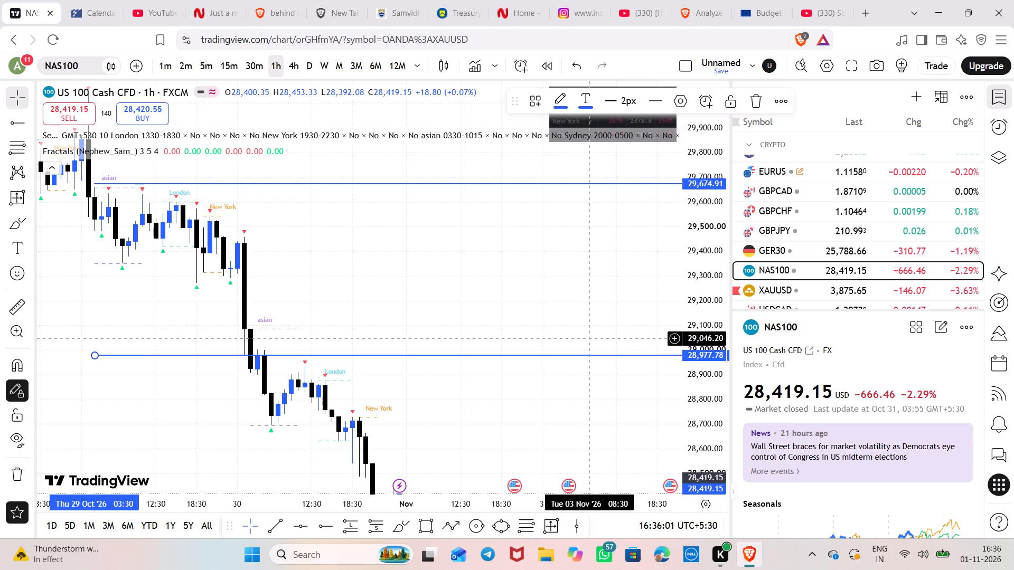
{"action": "scroll", "coordinate": [587, 339], "scroll_direction": "down", "scroll_amount": 1}
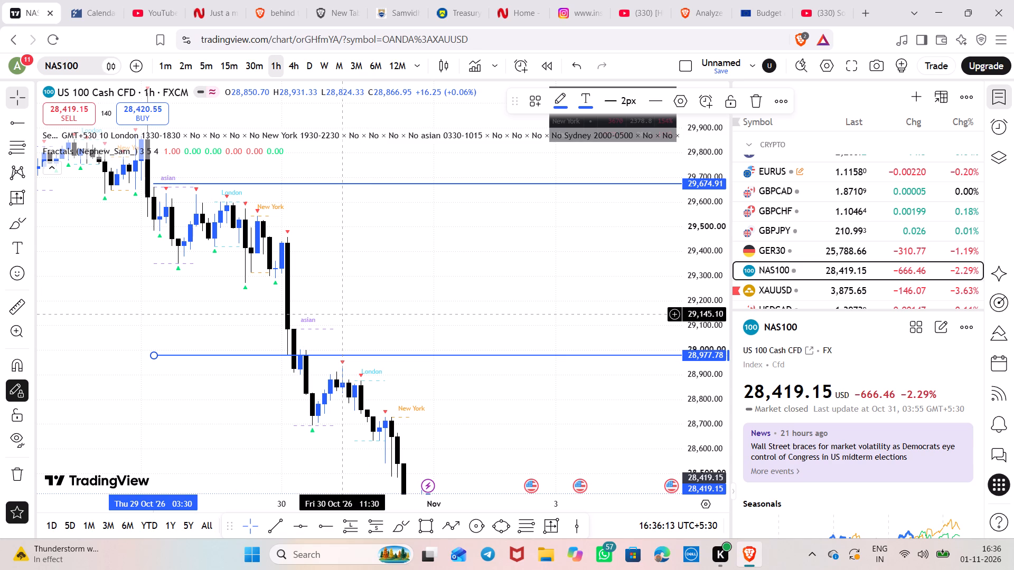
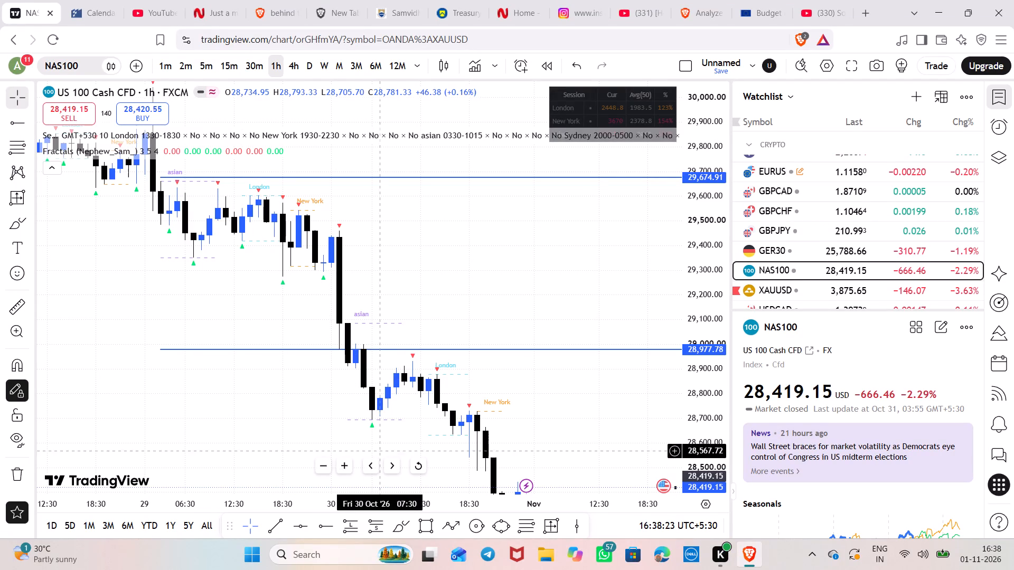
Examine NAS100's most recent 1-hour candles below the 28,977.78 ray.
{"action": "left_click_drag", "start_coordinate": [377, 457], "coordinate": [96, 227]}
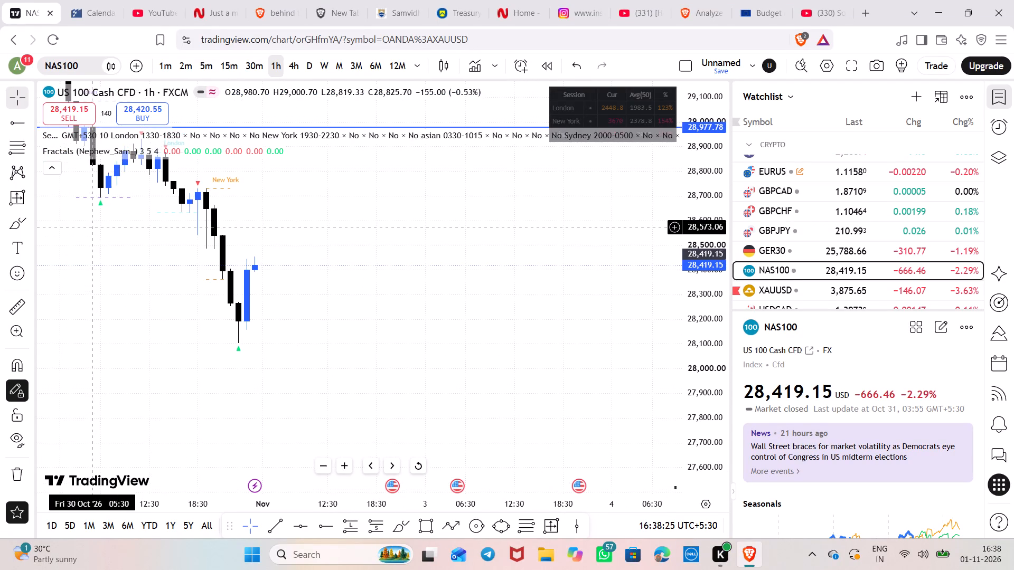
{"action": "left_click_drag", "start_coordinate": [96, 227], "coordinate": [170, 308]}
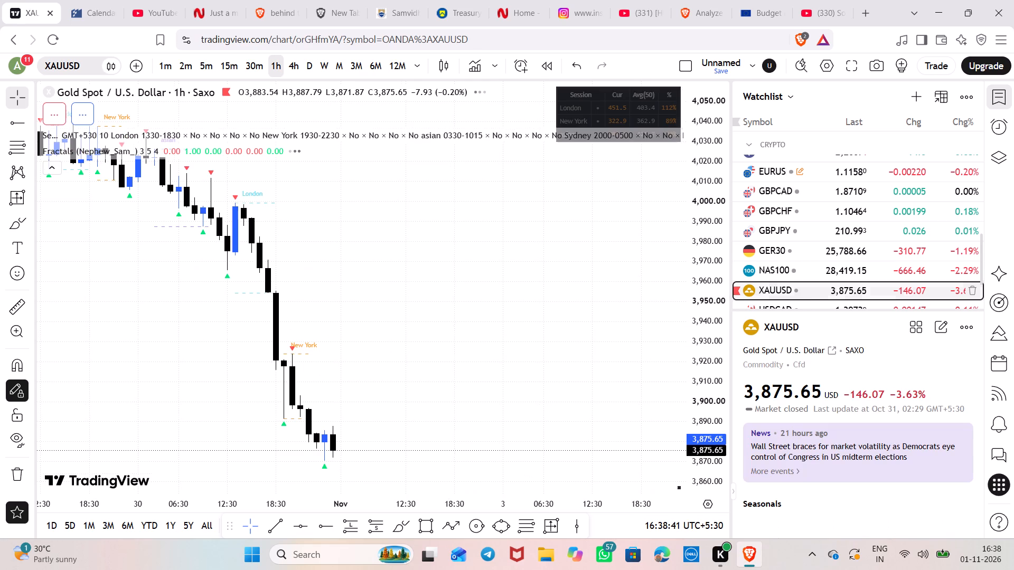
Examine XAUUSD's recent price action on the daily timeframe.
{"action": "left_click", "coordinate": [314, 63]}
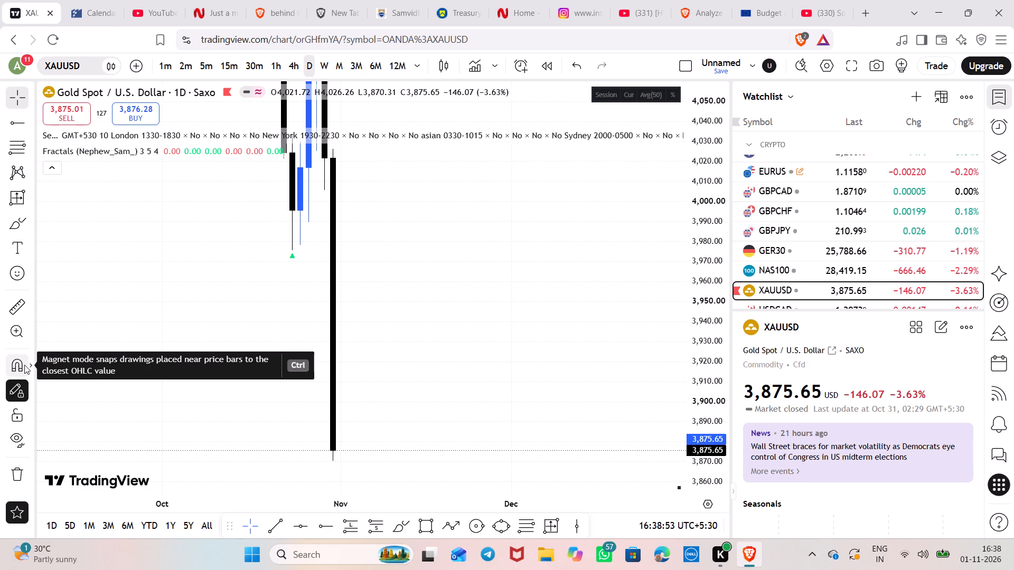
{"action": "scroll", "coordinate": [710, 204], "scroll_direction": "down", "scroll_amount": 11}
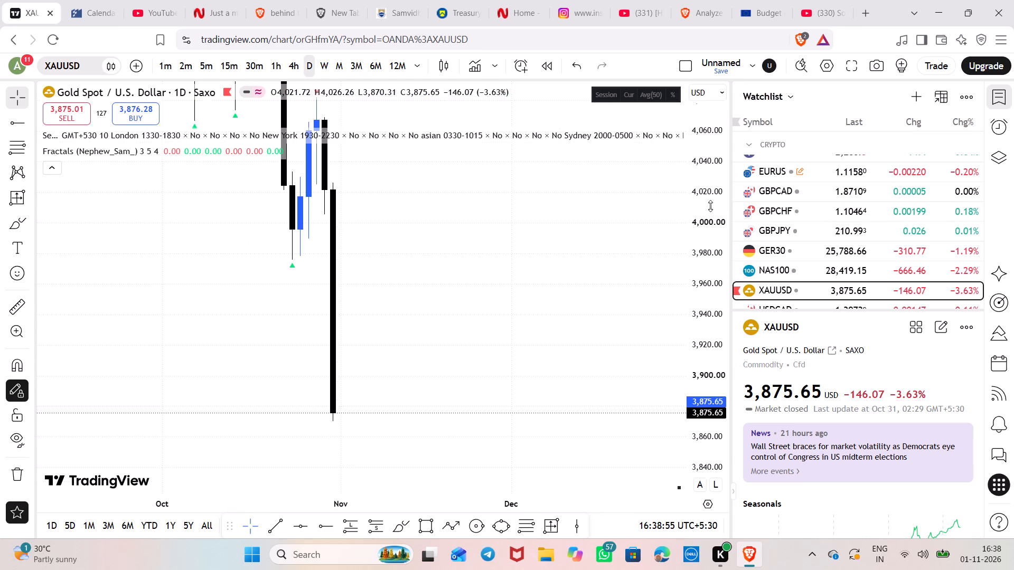
{"action": "scroll", "coordinate": [710, 206], "scroll_direction": "down", "scroll_amount": 19}
{"action": "scroll", "coordinate": [710, 206], "scroll_direction": "down", "scroll_amount": 6}
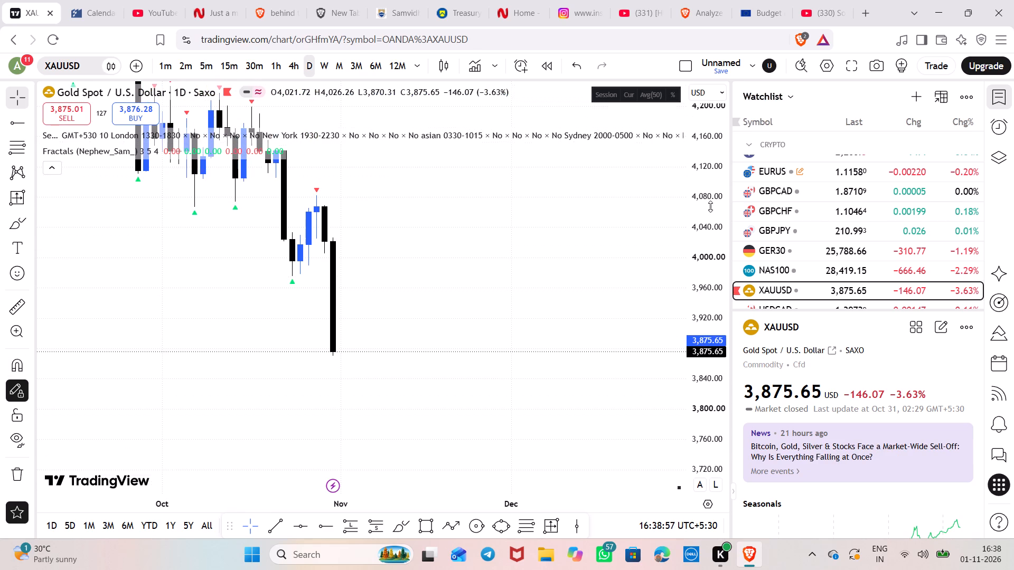
{"action": "scroll", "coordinate": [710, 206], "scroll_direction": "down", "scroll_amount": 13}
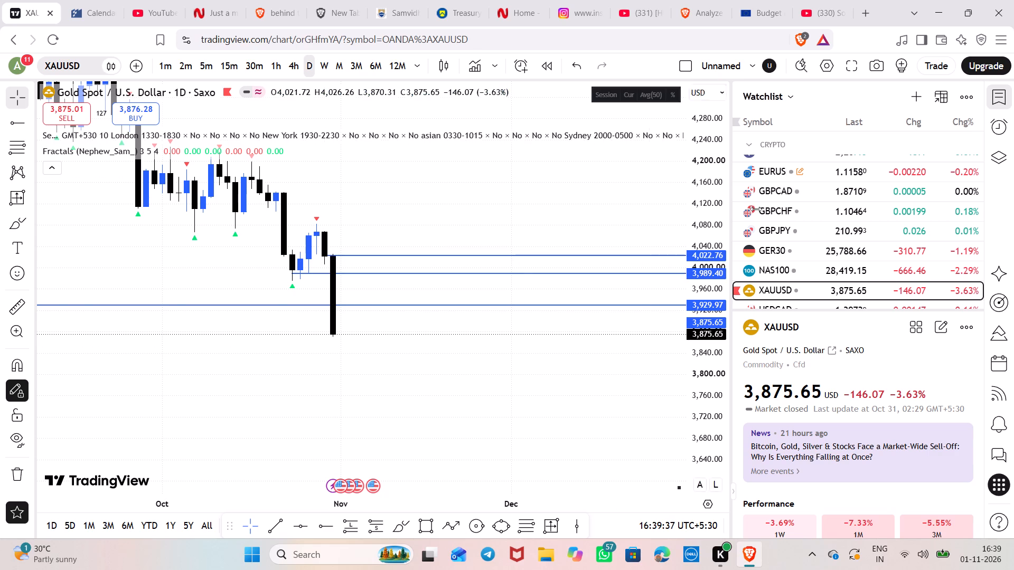
Open the USDCAD chart from the watchlist, set it to the weekly timeframe and remove all its existing drawings.
{"action": "scroll", "coordinate": [807, 223], "scroll_direction": "down", "scroll_amount": 2}
{"action": "left_click", "coordinate": [783, 229]}
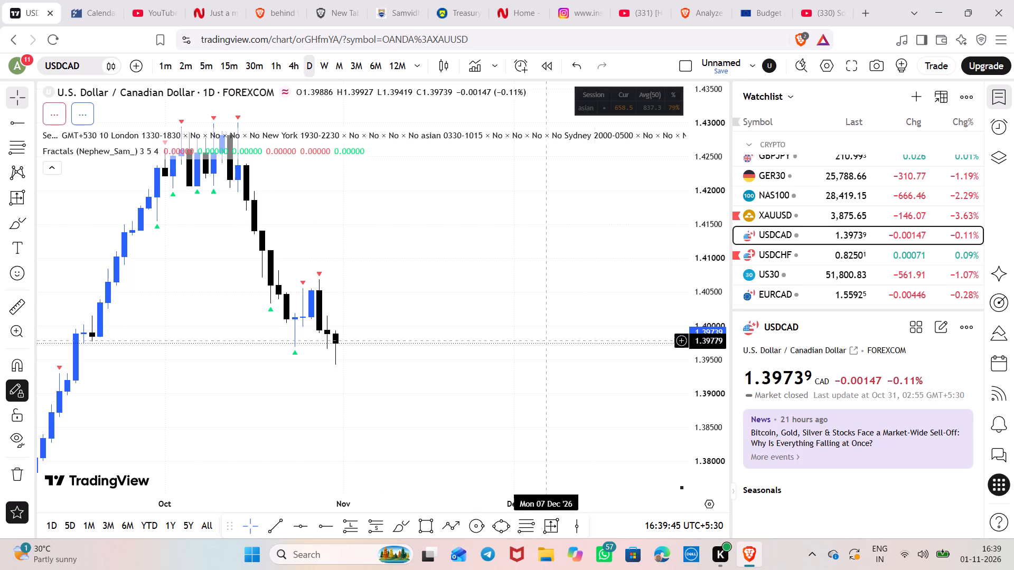
{"action": "left_click_drag", "start_coordinate": [440, 245], "coordinate": [550, 273]}
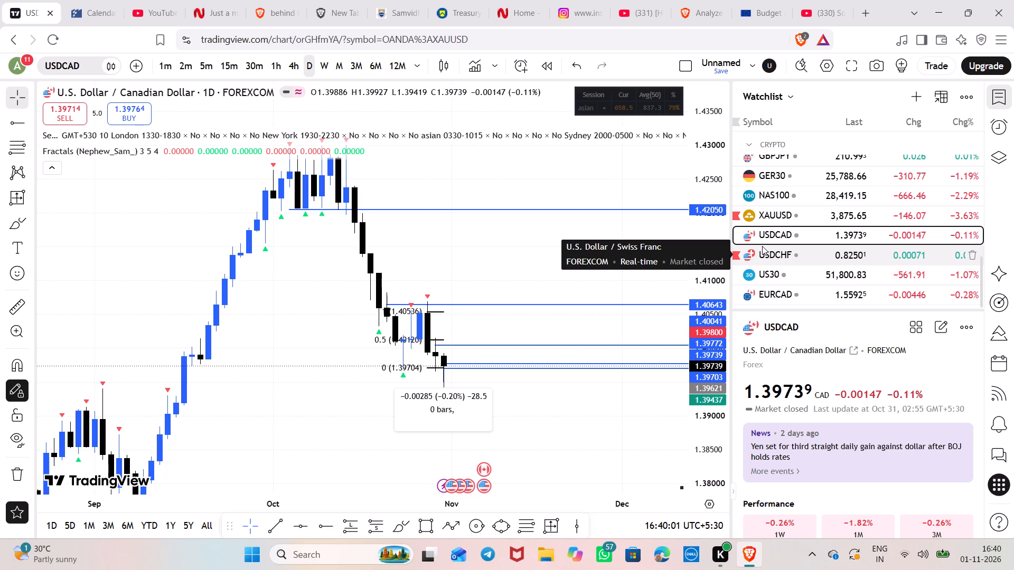
{"action": "left_click", "coordinate": [324, 66]}
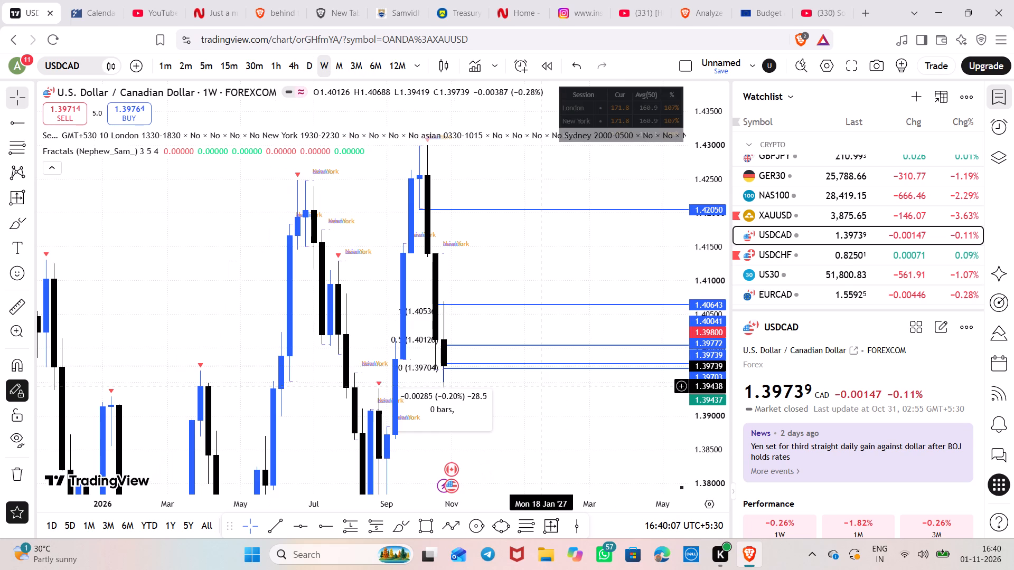
{"action": "right_click", "coordinate": [531, 253]}
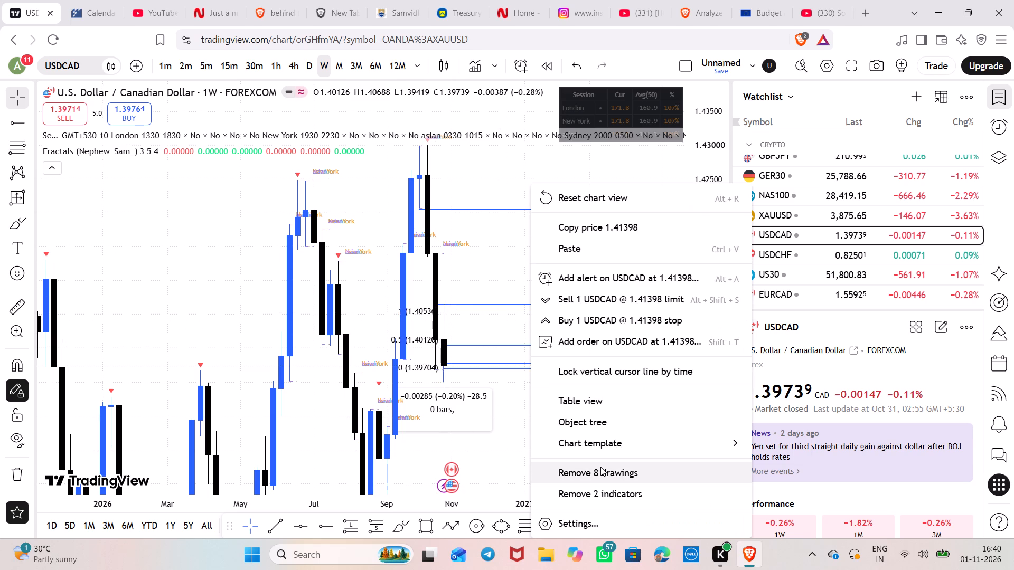
{"action": "left_click", "coordinate": [600, 467]}
Place horizontal rays near the 12 October weekly candle's high at 1.42988 and its low at 1.41374.
{"action": "scroll", "coordinate": [344, 285], "scroll_direction": "up", "scroll_amount": 4}
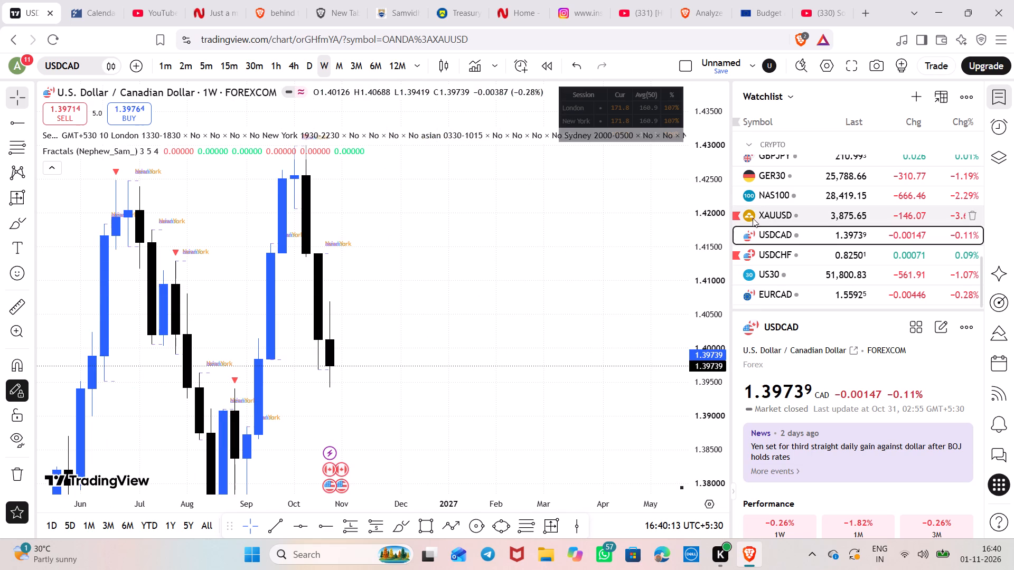
{"action": "scroll", "coordinate": [709, 201], "scroll_direction": "down", "scroll_amount": 15}
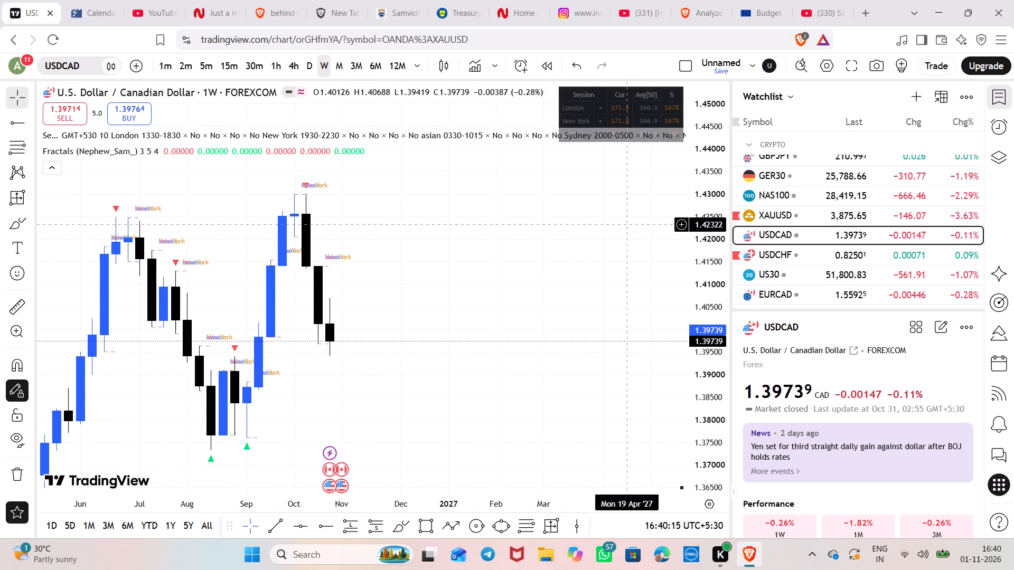
{"action": "left_click_drag", "start_coordinate": [500, 226], "coordinate": [700, 276]}
{"action": "scroll", "coordinate": [577, 250], "scroll_direction": "up", "scroll_amount": 8}
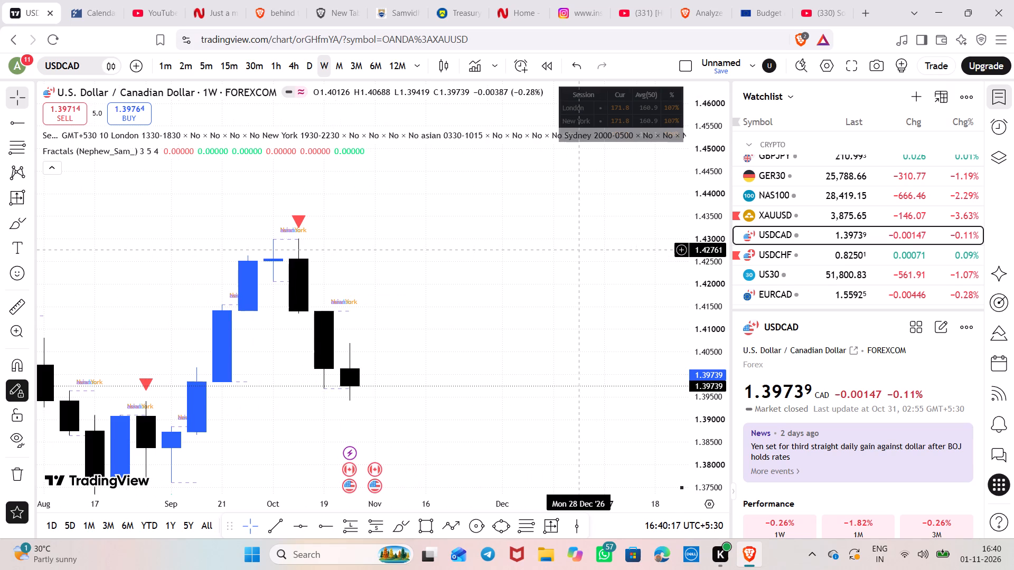
{"action": "scroll", "coordinate": [698, 260], "scroll_direction": "up", "scroll_amount": 15}
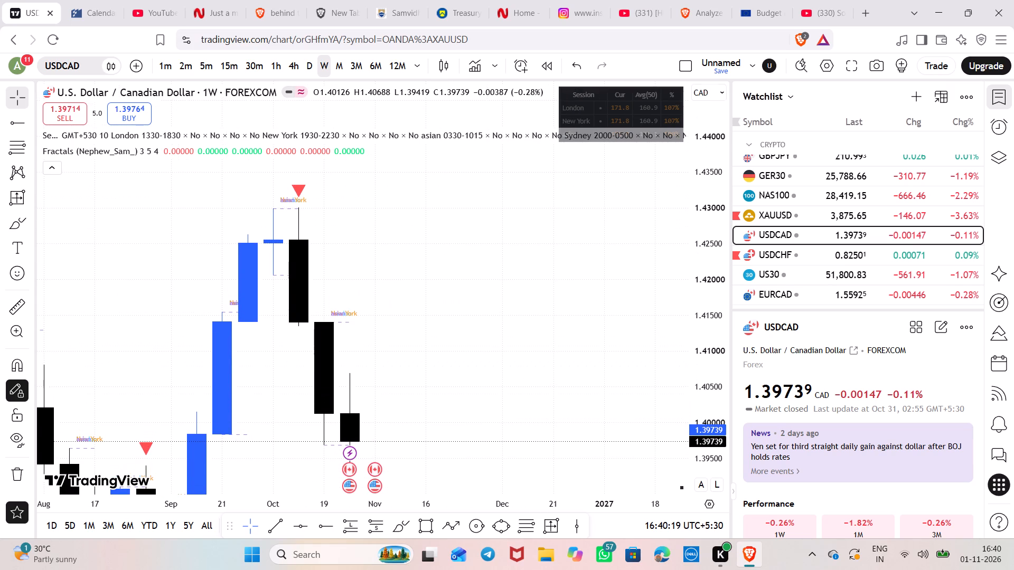
{"action": "left_click_drag", "start_coordinate": [495, 242], "coordinate": [634, 300]}
{"action": "left_click_drag", "start_coordinate": [585, 295], "coordinate": [565, 226]}
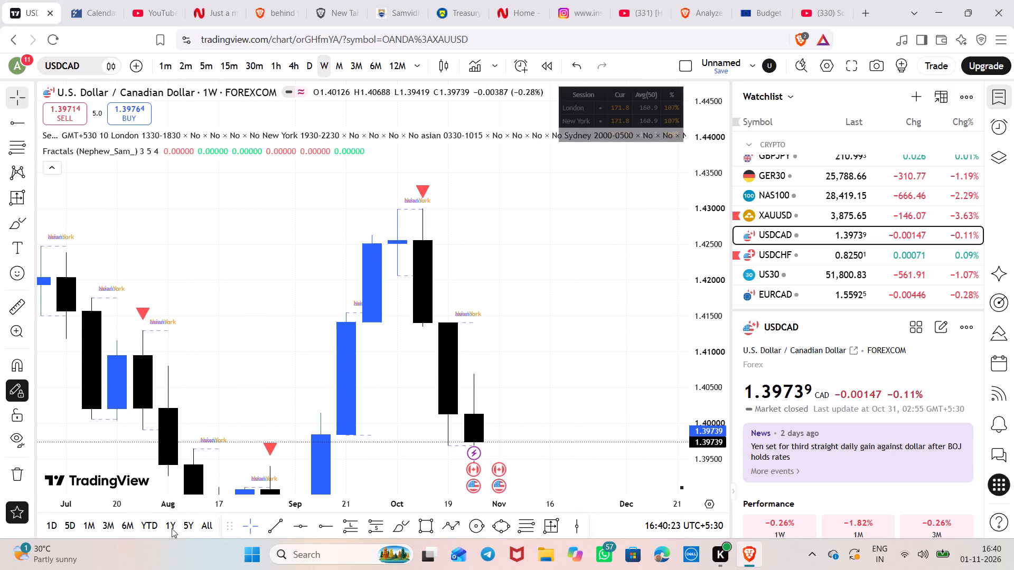
{"action": "left_click", "coordinate": [321, 519]}
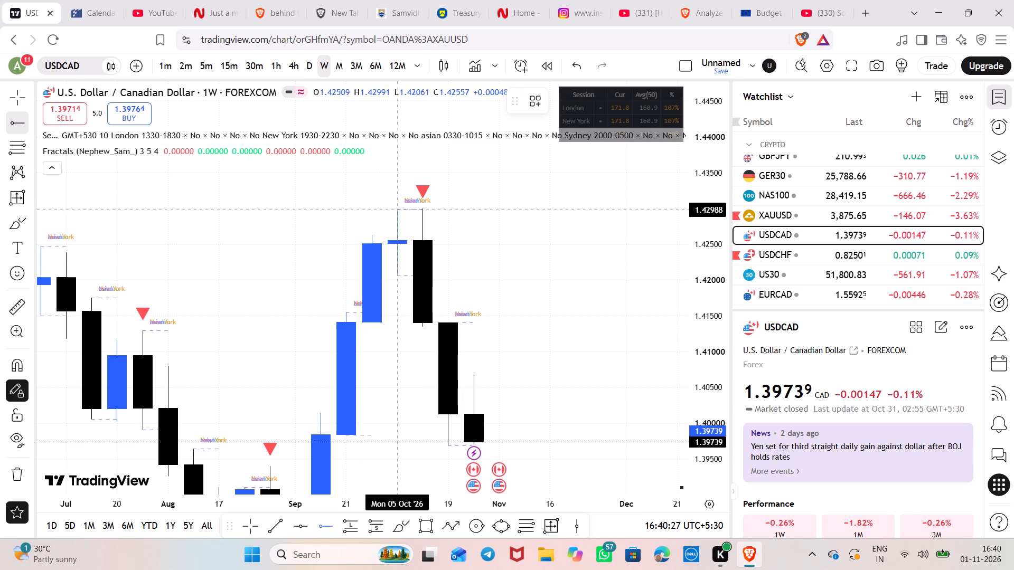
{"action": "left_click", "coordinate": [414, 210]}
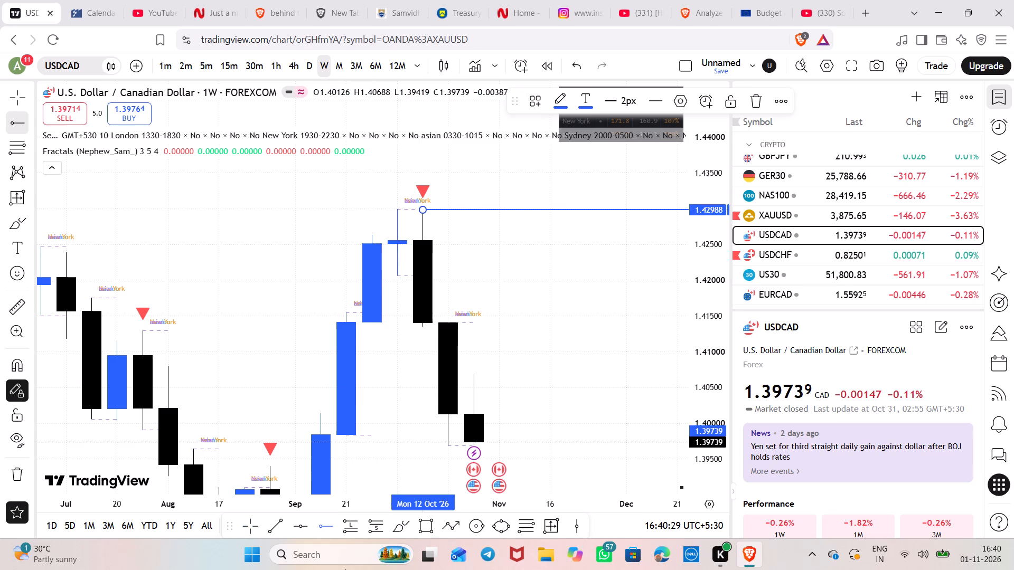
{"action": "left_click", "coordinate": [425, 325]}
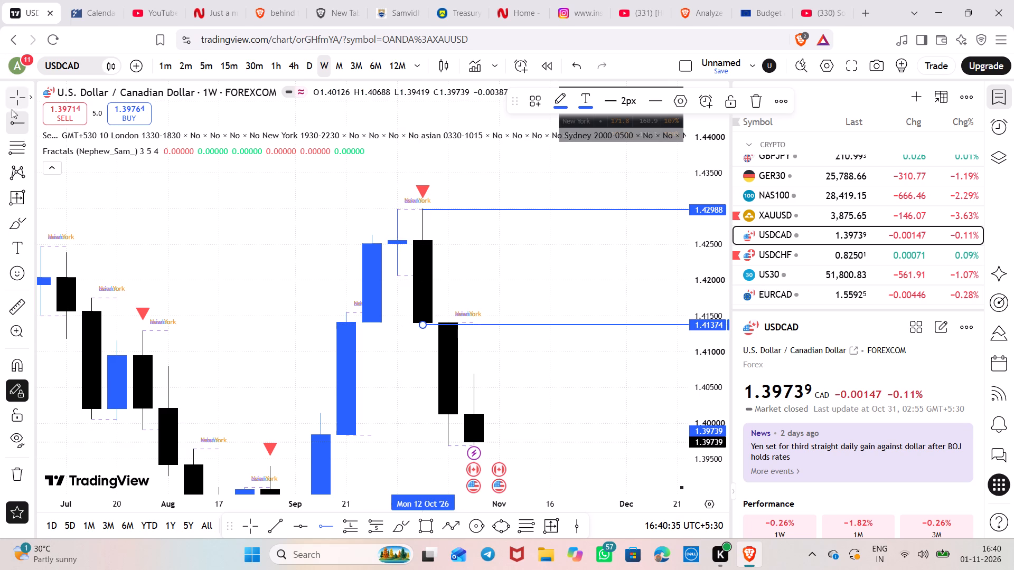
Examine USDCAD's daily candles around the 1.42988 and 1.41374 rays.
{"action": "left_click", "coordinate": [313, 65]}
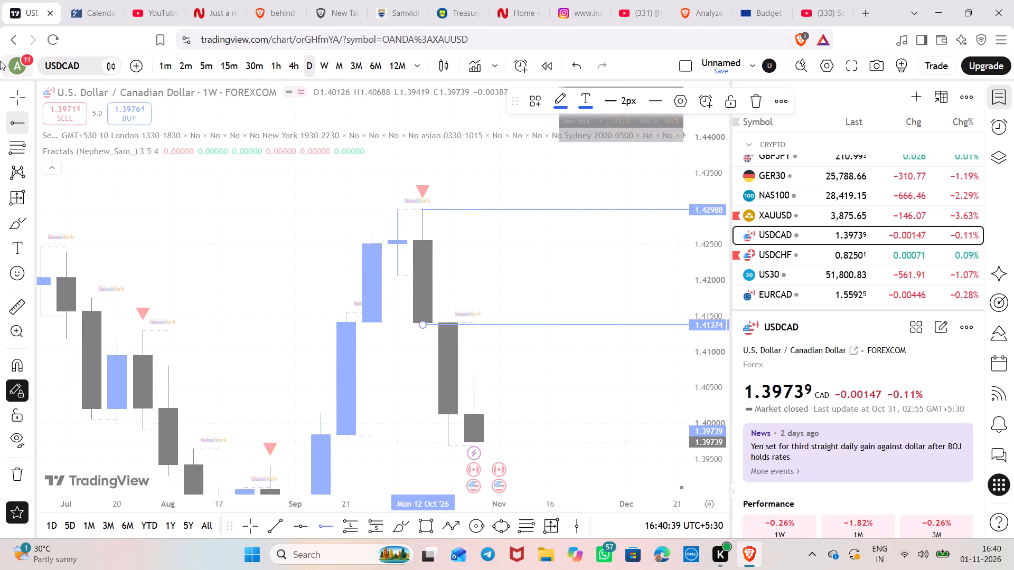
{"action": "left_click", "coordinate": [7, 99]}
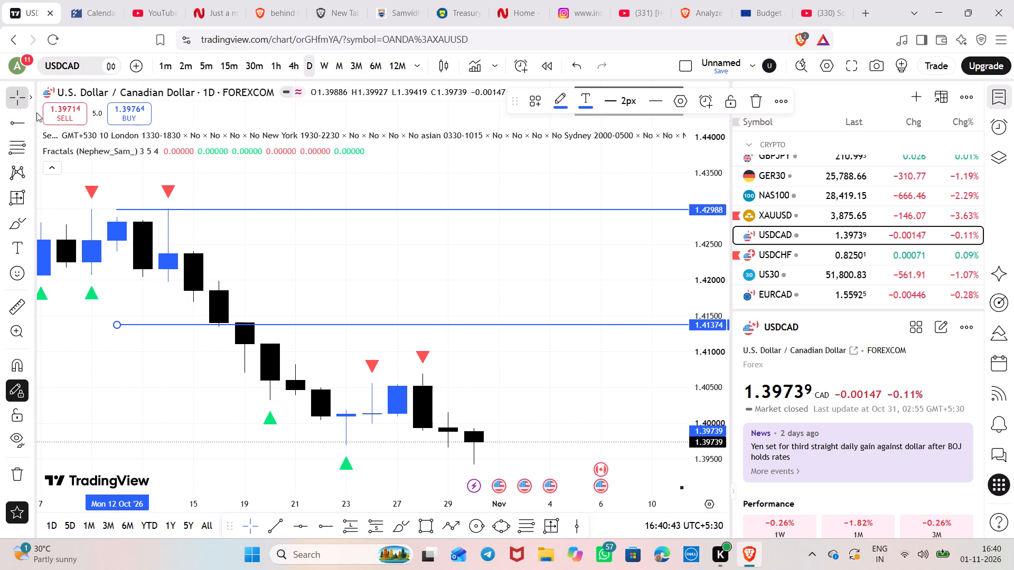
{"action": "scroll", "coordinate": [693, 272], "scroll_direction": "up", "scroll_amount": 8}
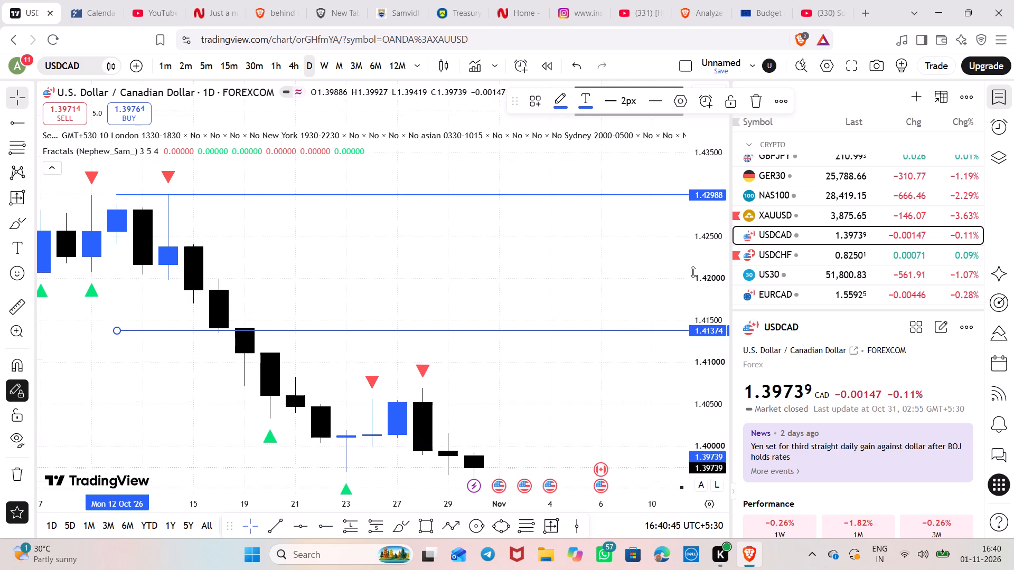
{"action": "scroll", "coordinate": [693, 272], "scroll_direction": "up", "scroll_amount": 1}
{"action": "left_click_drag", "start_coordinate": [416, 265], "coordinate": [698, 353]}
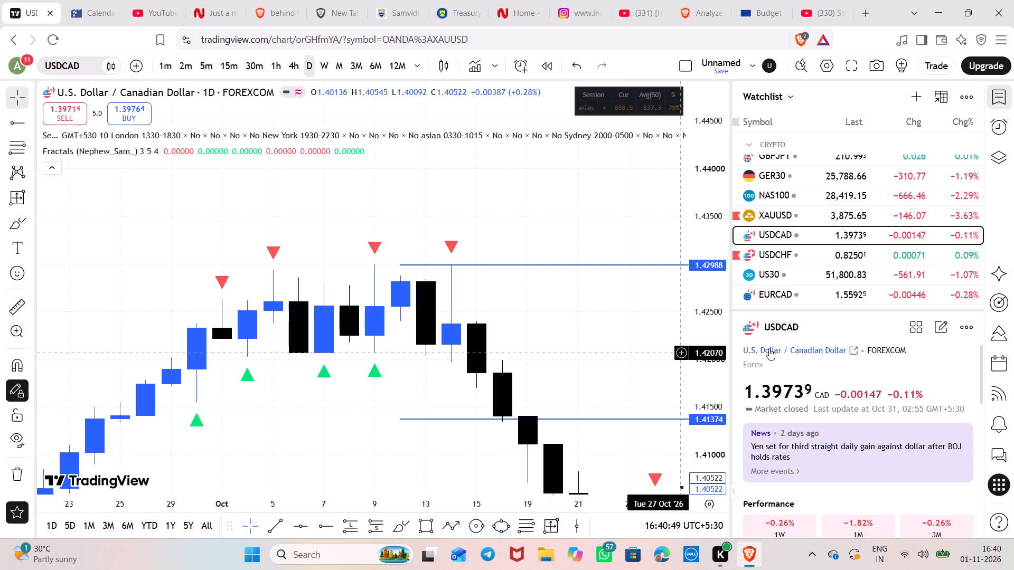
{"action": "scroll", "coordinate": [719, 274], "scroll_direction": "up", "scroll_amount": 16}
{"action": "scroll", "coordinate": [525, 260], "scroll_direction": "up", "scroll_amount": 4}
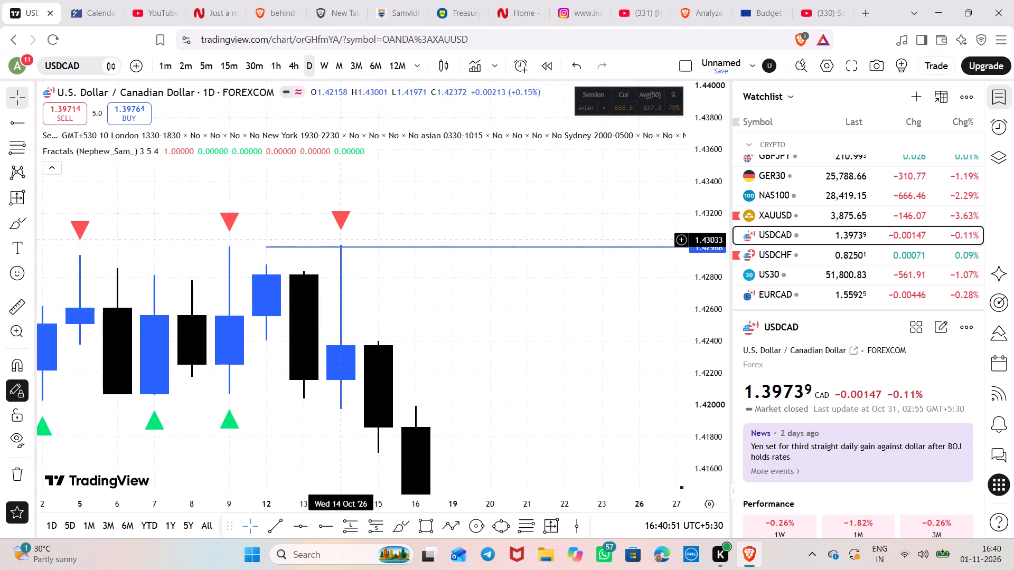
Examine USDCAD's 4-hour price action around the 1.42988 and 1.41374 rays.
{"action": "left_click", "coordinate": [288, 59]}
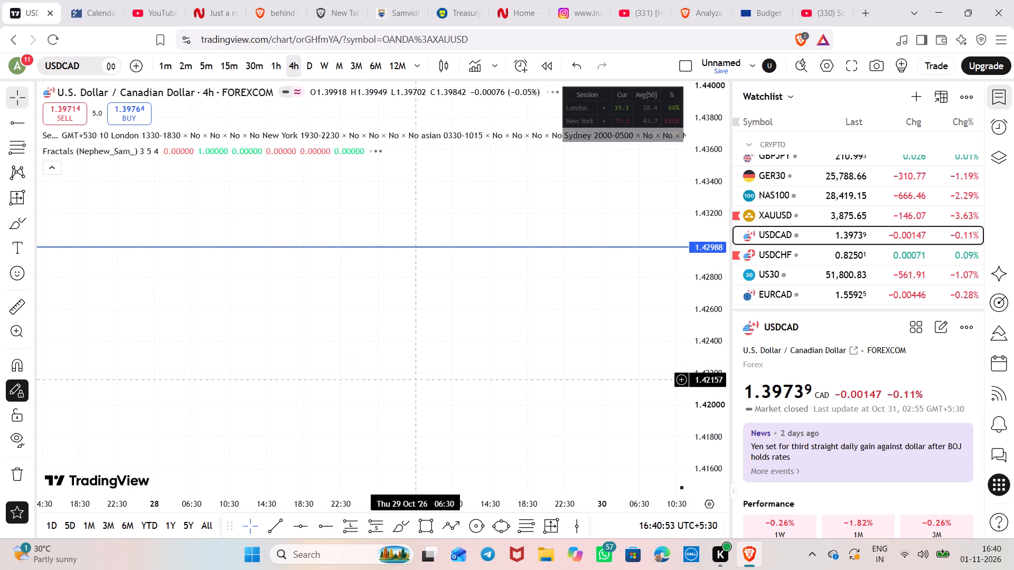
{"action": "scroll", "coordinate": [470, 452], "scroll_direction": "down", "scroll_amount": 6}
{"action": "scroll", "coordinate": [416, 301], "scroll_direction": "down", "scroll_amount": 15}
{"action": "left_click_drag", "start_coordinate": [416, 298], "coordinate": [505, 299]}
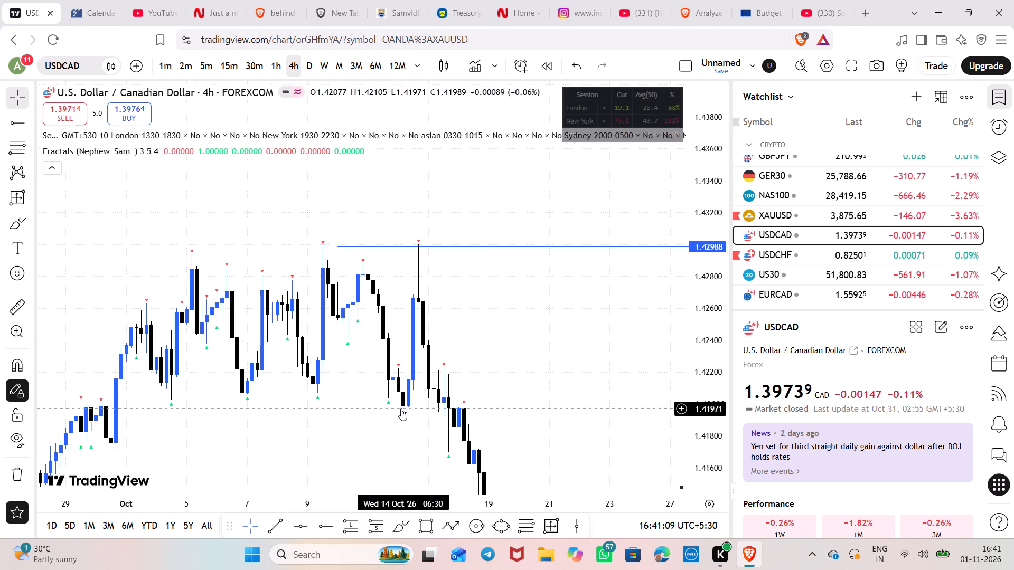
{"action": "left_click_drag", "start_coordinate": [392, 404], "coordinate": [285, 153]}
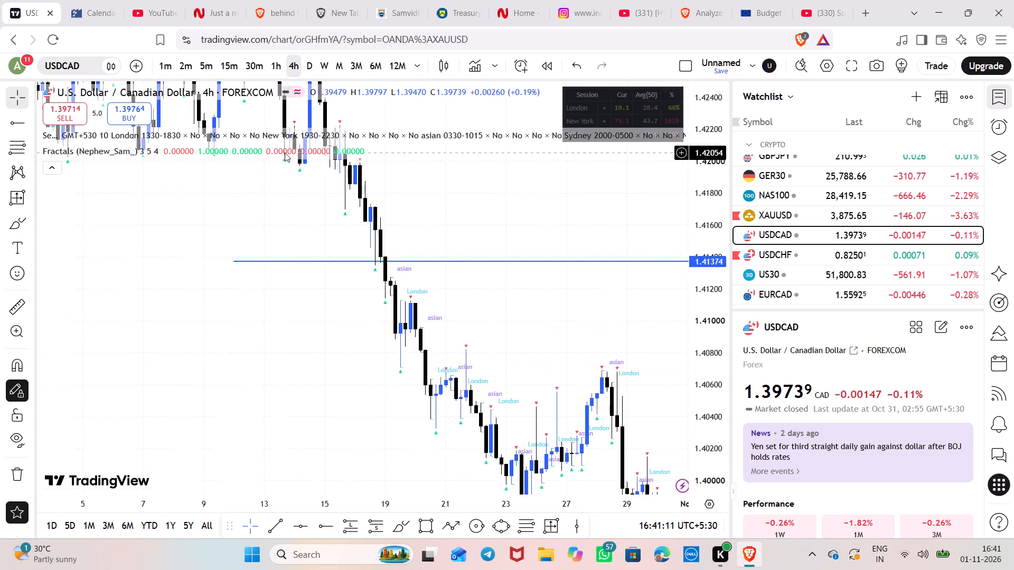
{"action": "left_click_drag", "start_coordinate": [285, 153], "coordinate": [341, 269]}
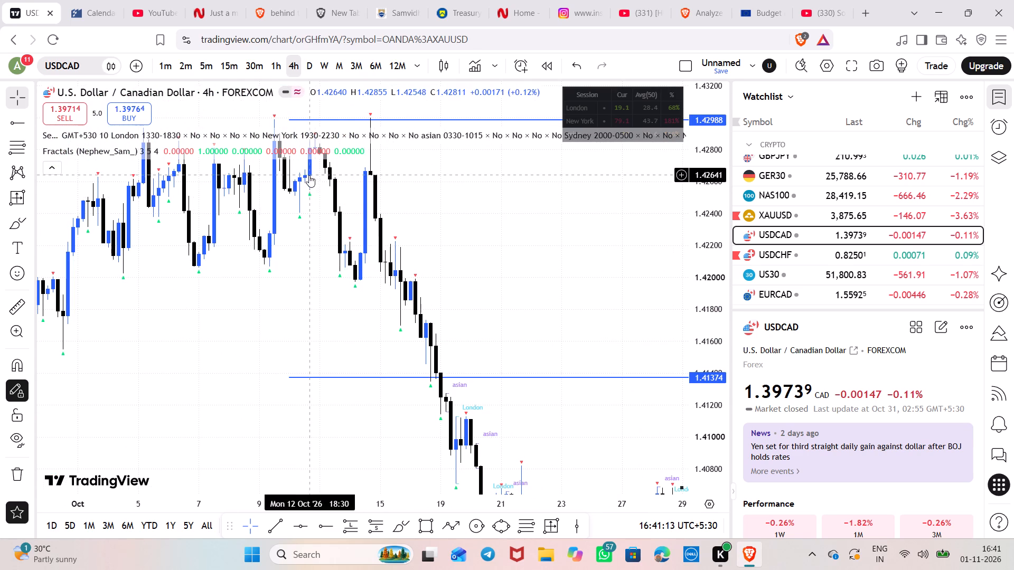
{"action": "left_click_drag", "start_coordinate": [363, 238], "coordinate": [360, 264]}
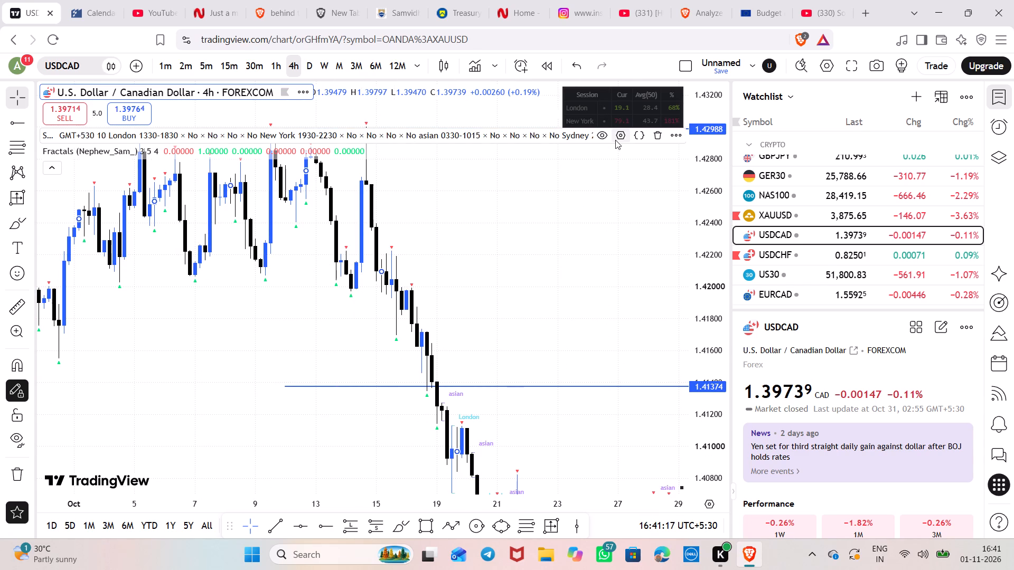
Set the Sessions indicator's history to 100 and save its settings as the default.
{"action": "left_click", "coordinate": [614, 137]}
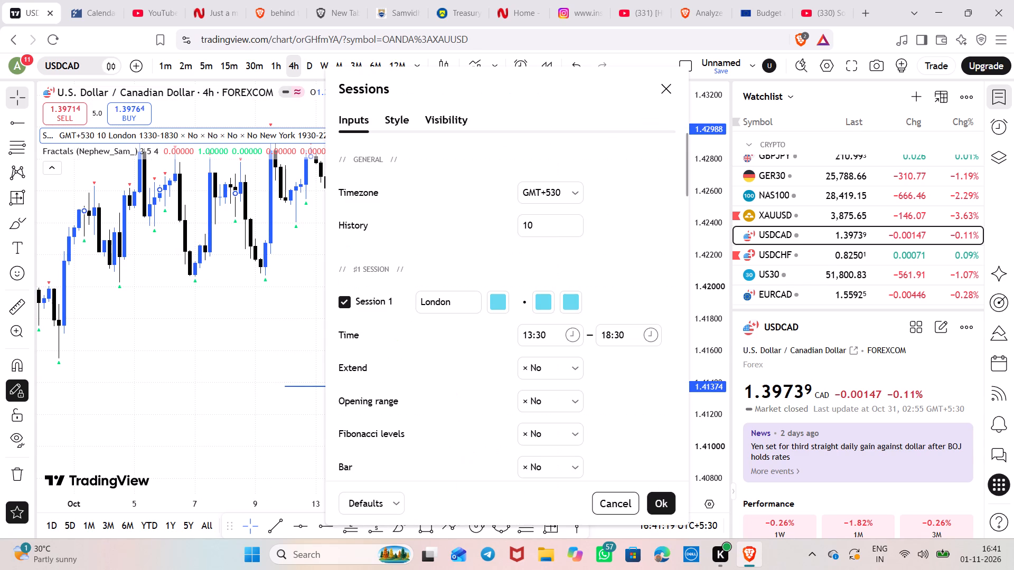
{"action": "left_click", "coordinate": [542, 225]}
{"action": "key", "text": "0"}
{"action": "left_click", "coordinate": [372, 501]}
{"action": "left_click", "coordinate": [369, 484]}
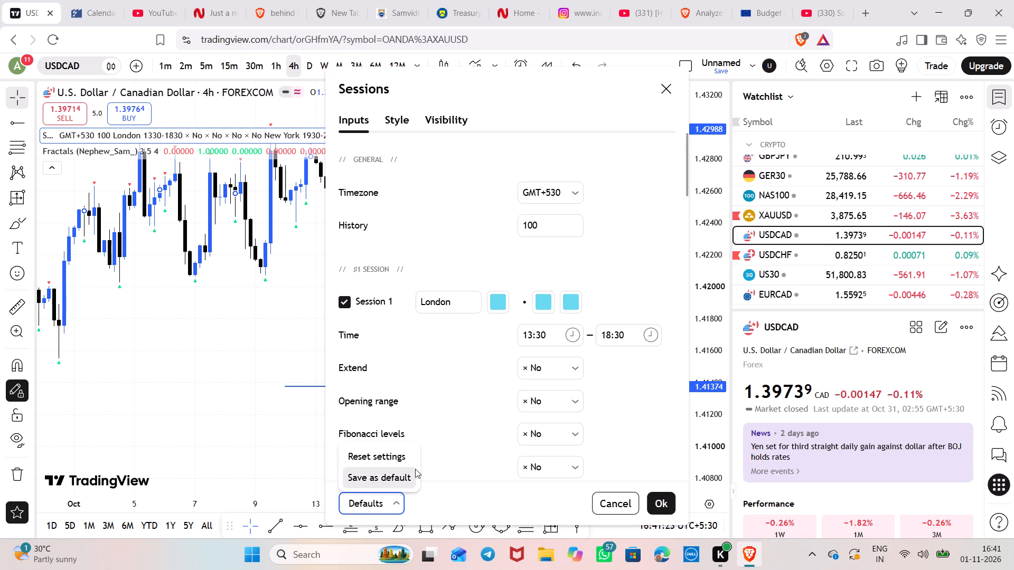
{"action": "left_click", "coordinate": [663, 499]}
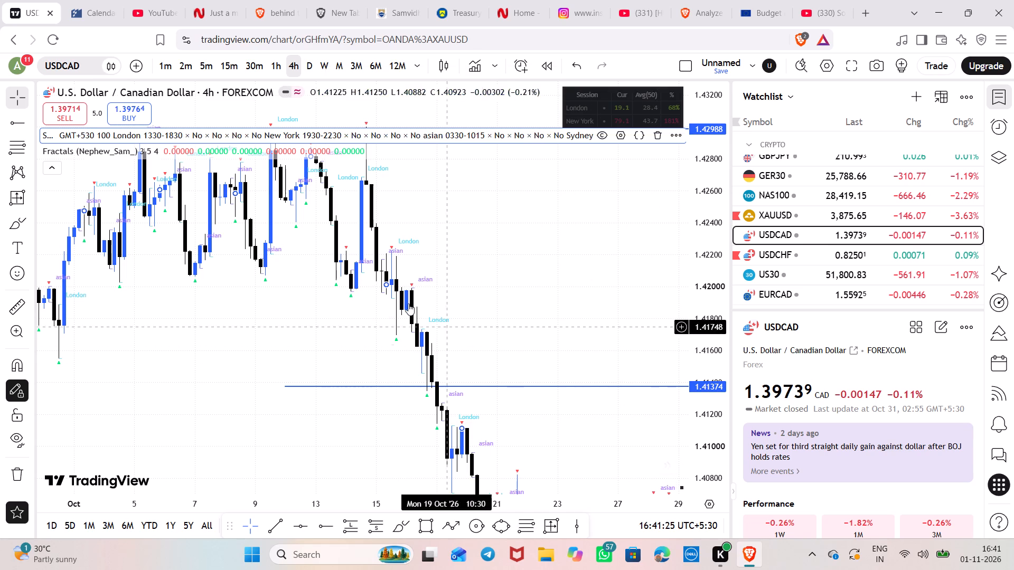
Place a horizontal ray at about 1.41988 from the 14 October swing low on USDCAD's 4-hour chart.
{"action": "scroll", "coordinate": [398, 302], "scroll_direction": "up", "scroll_amount": 4}
{"action": "scroll", "coordinate": [398, 302], "scroll_direction": "down", "scroll_amount": 4}
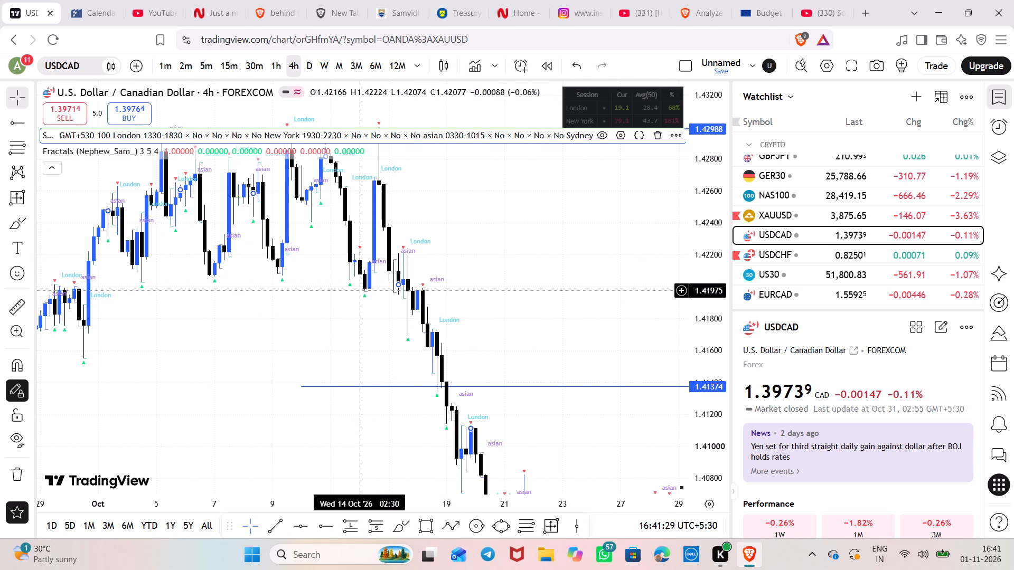
{"action": "left_click_drag", "start_coordinate": [358, 288], "coordinate": [372, 368]}
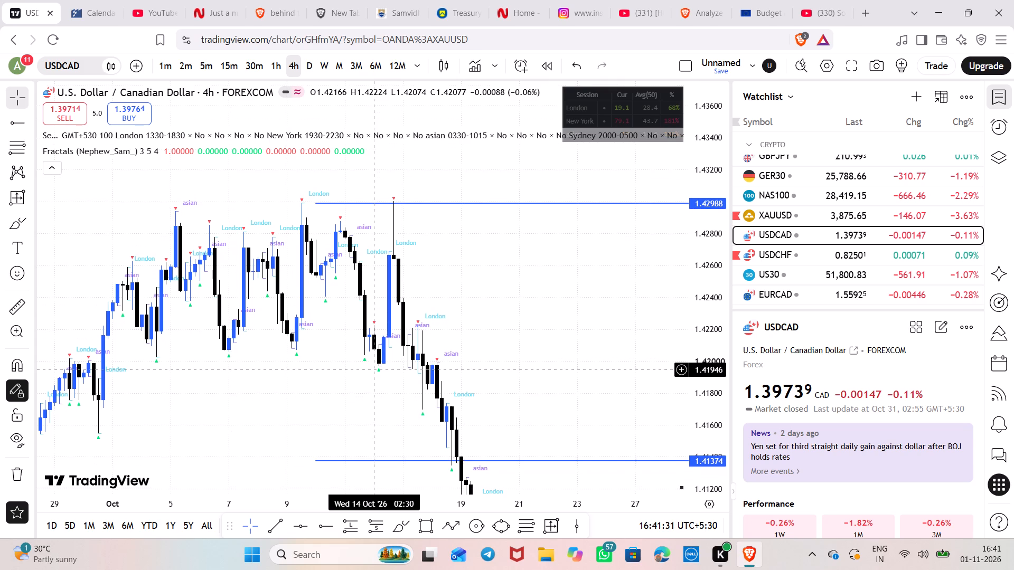
{"action": "left_click_drag", "start_coordinate": [372, 368], "coordinate": [372, 368]}
{"action": "scroll", "coordinate": [383, 364], "scroll_direction": "up", "scroll_amount": 4}
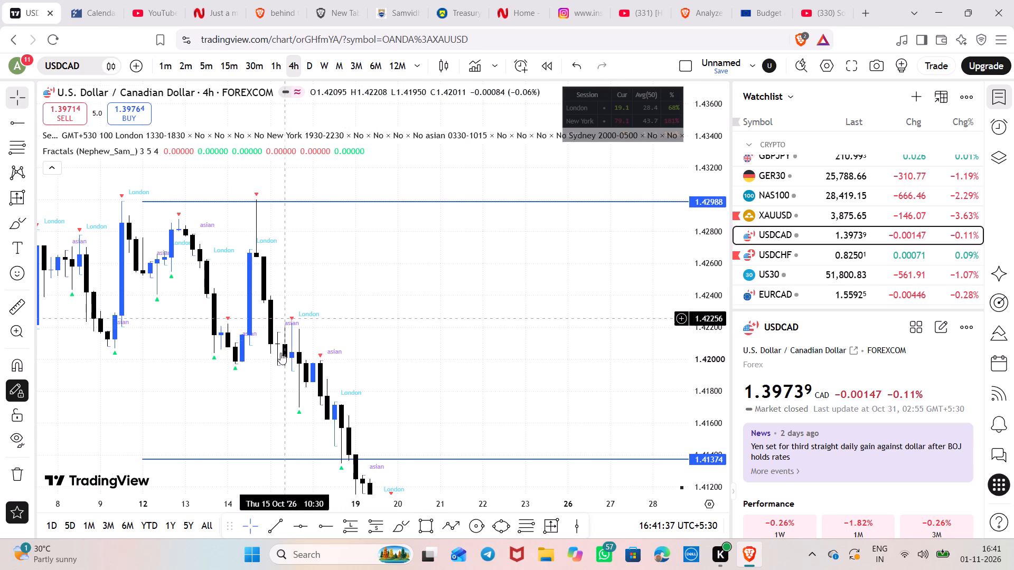
{"action": "left_click", "coordinate": [15, 118]}
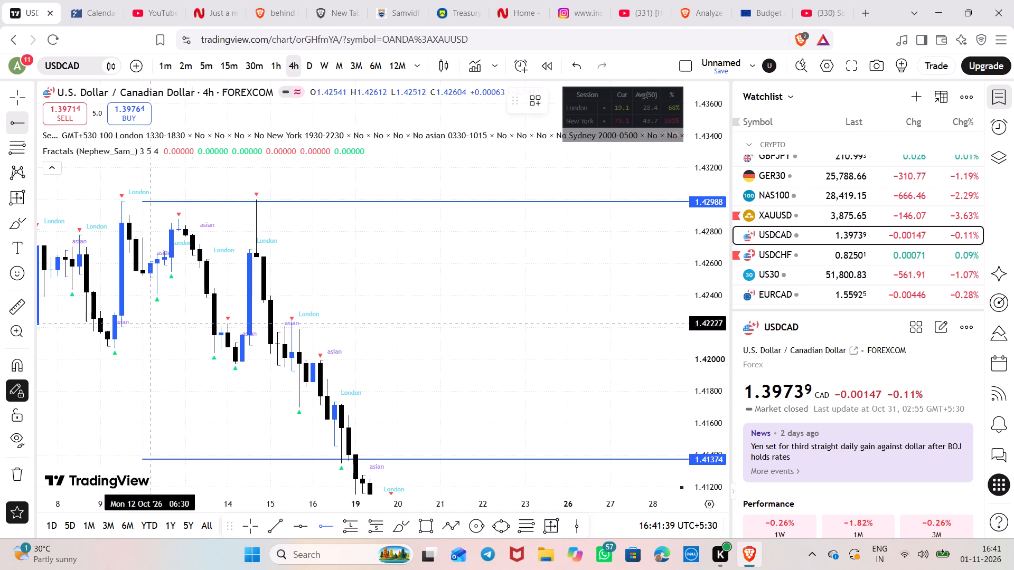
{"action": "left_click", "coordinate": [233, 361]}
{"action": "left_click", "coordinate": [9, 95]}
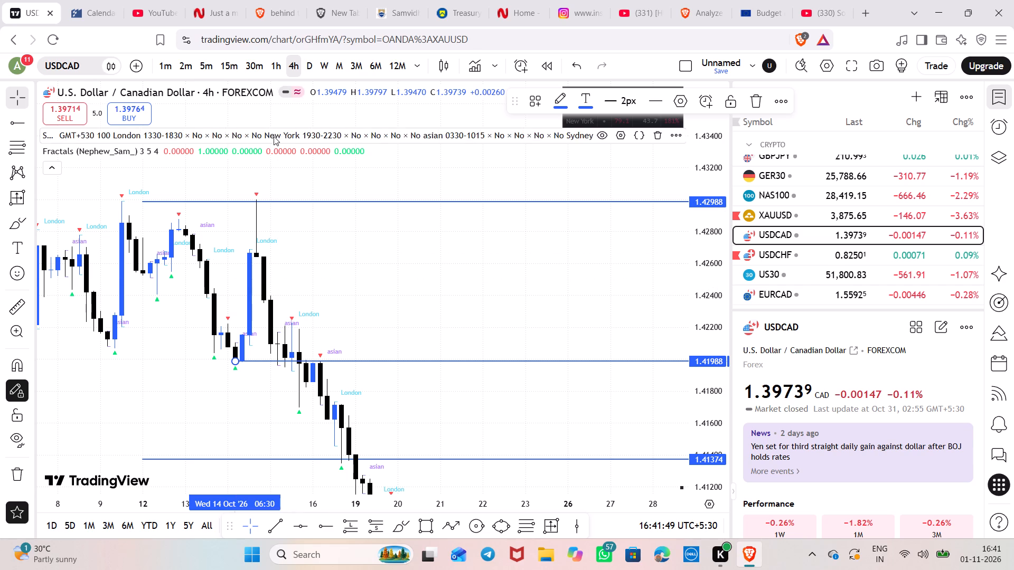
Examine USDCAD's 1-hour price action and session highs and lows around the 1.41988 ray from 14 to 16 October.
{"action": "left_click", "coordinate": [274, 69]}
{"action": "scroll", "coordinate": [364, 332], "scroll_direction": "down", "scroll_amount": 5}
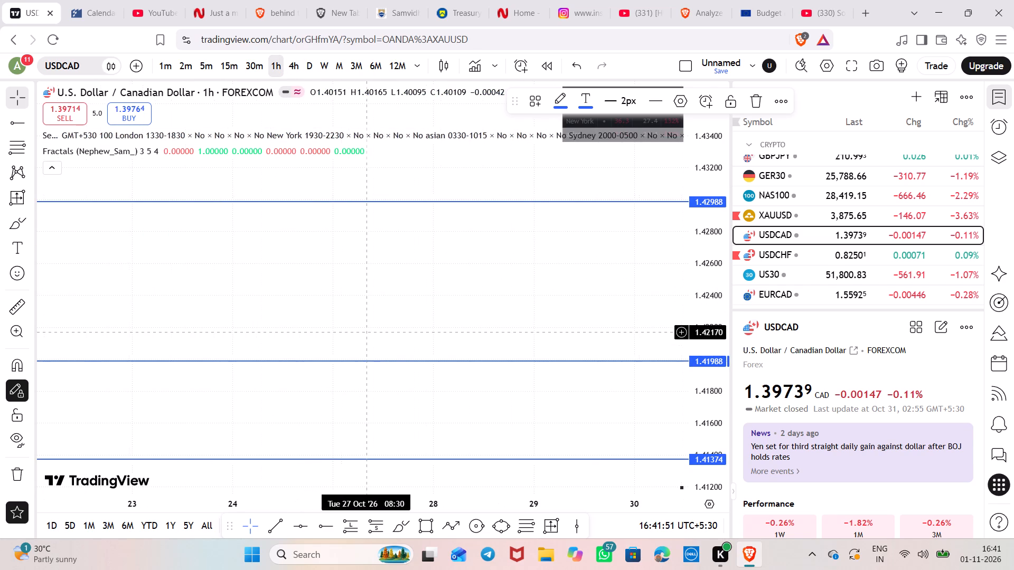
{"action": "scroll", "coordinate": [364, 332], "scroll_direction": "down", "scroll_amount": 9}
{"action": "left_click_drag", "start_coordinate": [362, 331], "coordinate": [623, 296]}
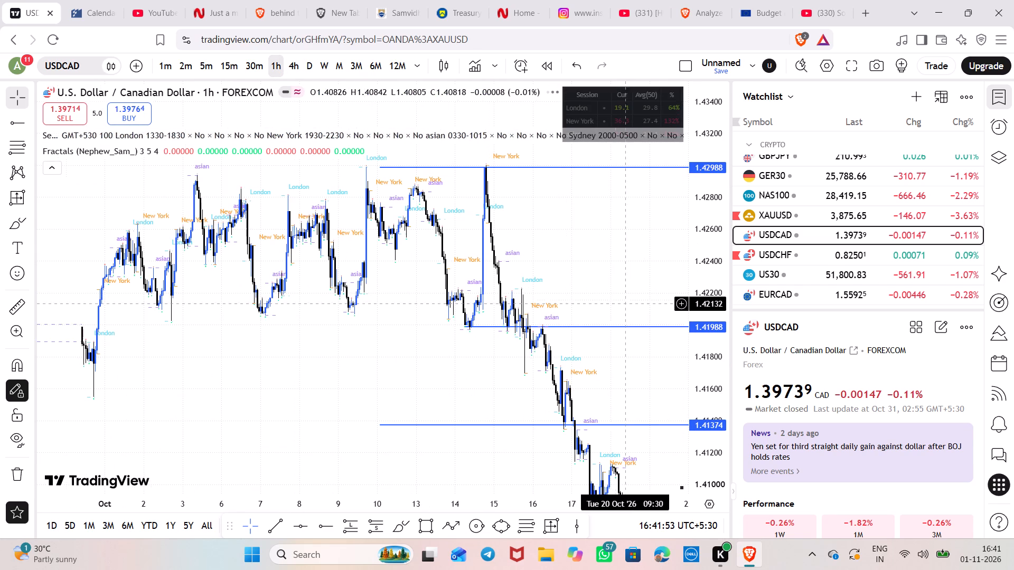
{"action": "scroll", "coordinate": [521, 377], "scroll_direction": "up", "scroll_amount": 9}
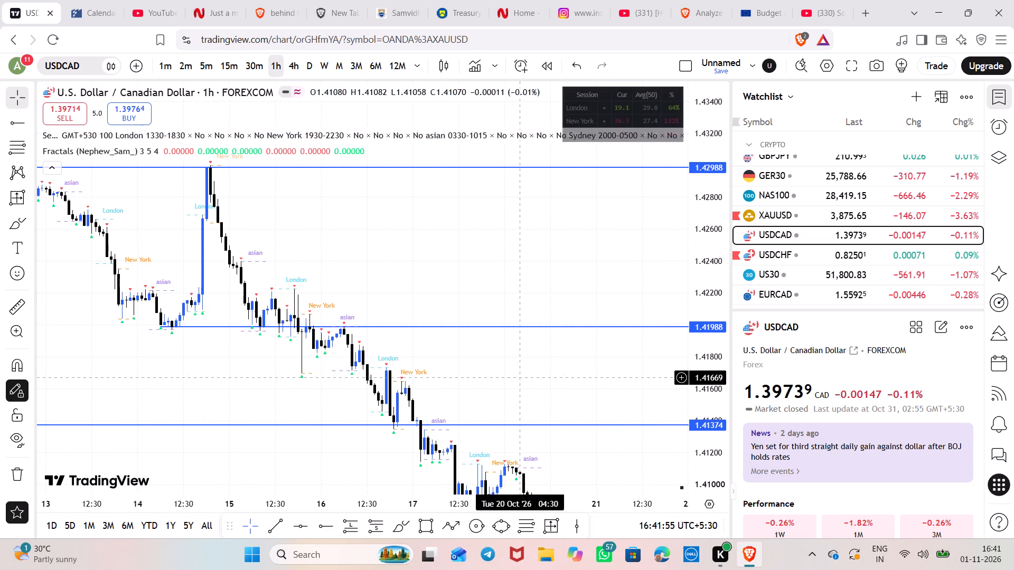
{"action": "scroll", "coordinate": [704, 346], "scroll_direction": "up", "scroll_amount": 18}
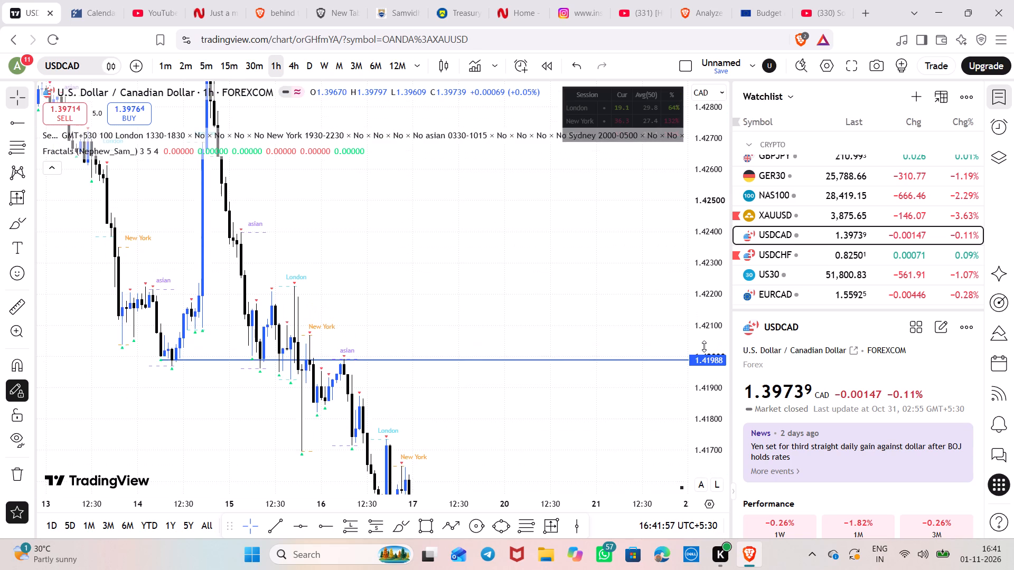
{"action": "scroll", "coordinate": [704, 346], "scroll_direction": "up", "scroll_amount": 2}
{"action": "left_click_drag", "start_coordinate": [444, 307], "coordinate": [748, 275]}
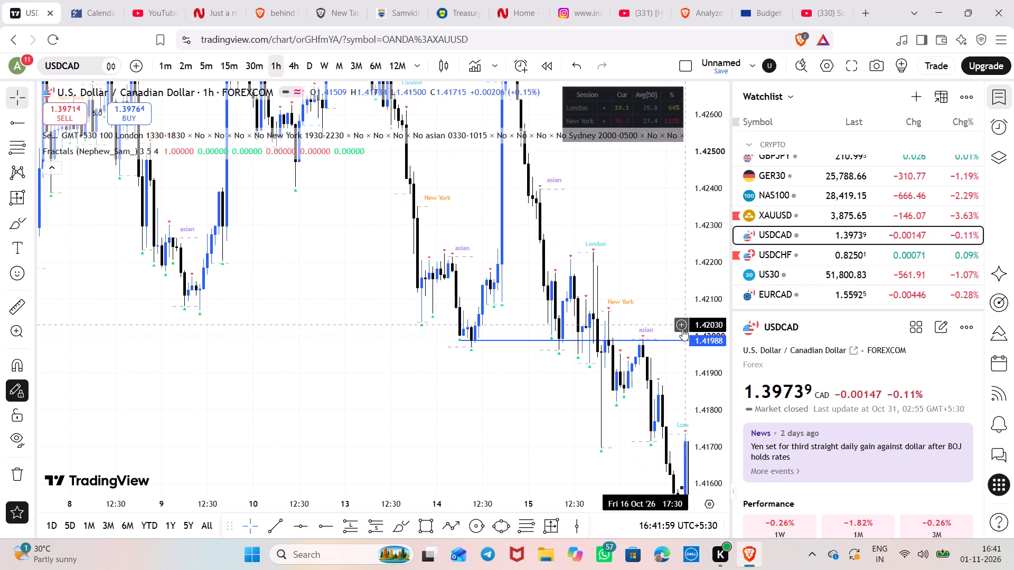
{"action": "scroll", "coordinate": [680, 332], "scroll_direction": "up", "scroll_amount": 8}
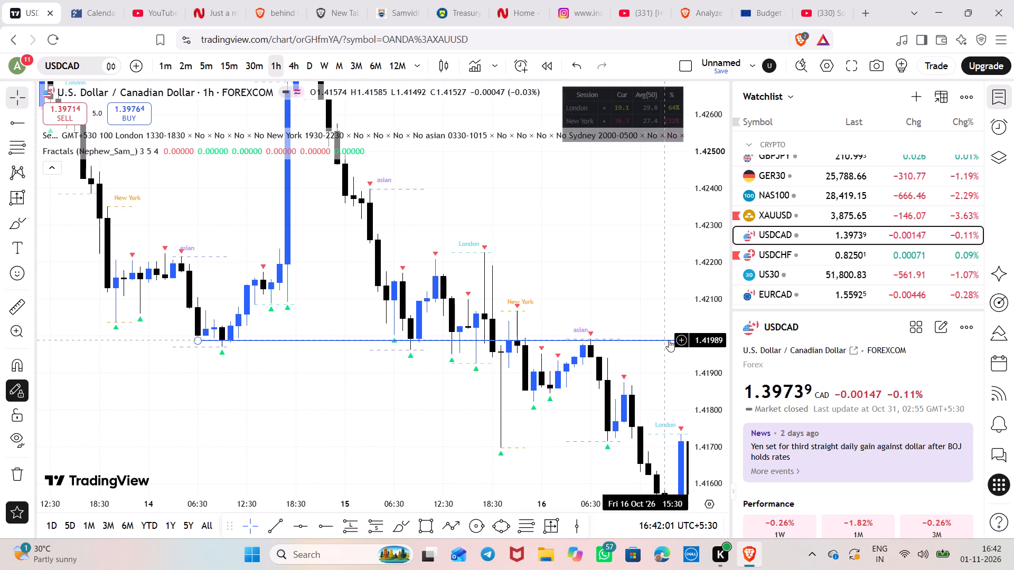
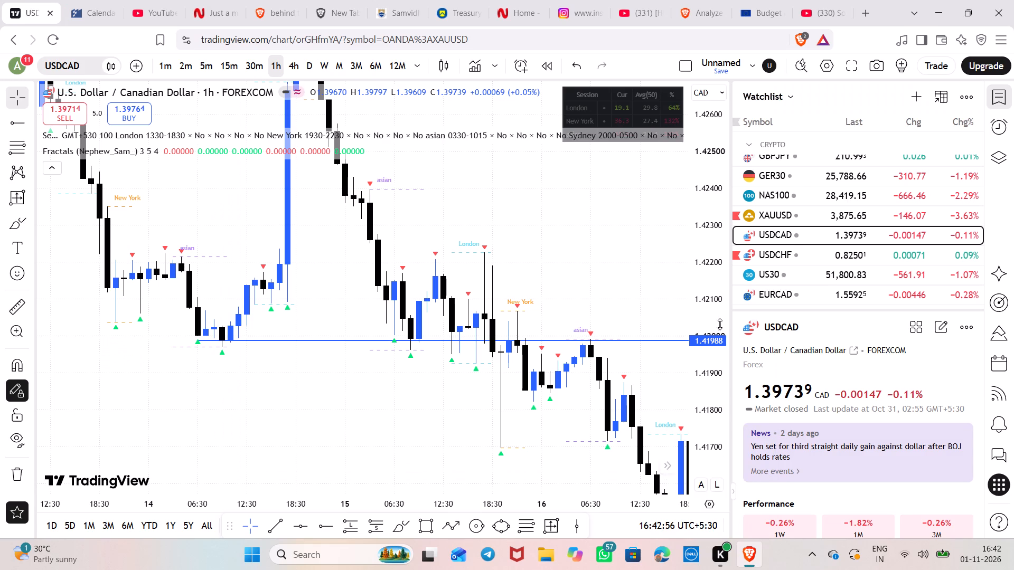
Open USDCHF's daily chart and turn on magnet snapping for drawings.
{"action": "scroll", "coordinate": [788, 277], "scroll_direction": "down", "scroll_amount": 2}
{"action": "left_click", "coordinate": [785, 262]}
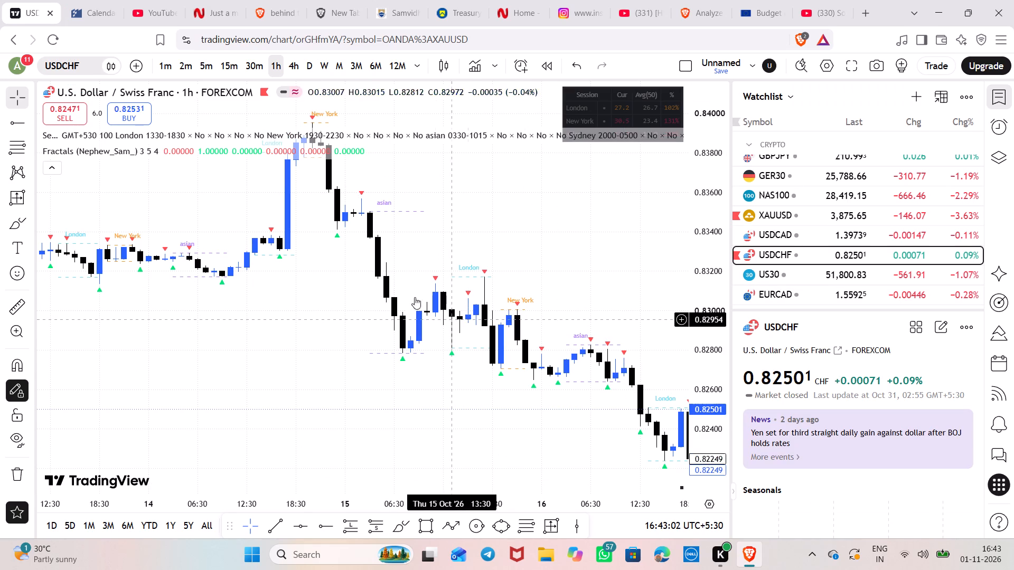
{"action": "left_click", "coordinate": [313, 60]}
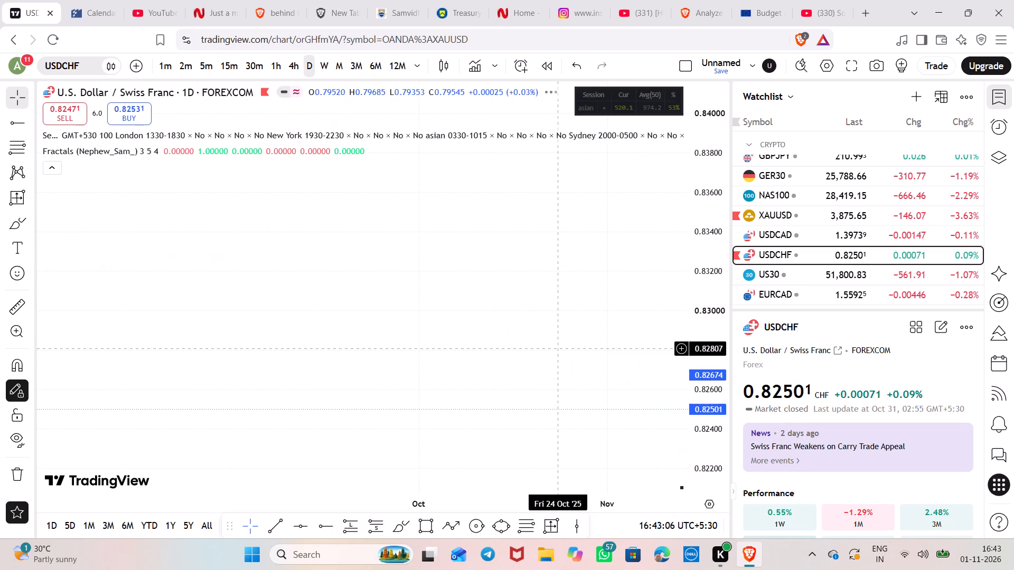
{"action": "left_click", "coordinate": [0, 362]}
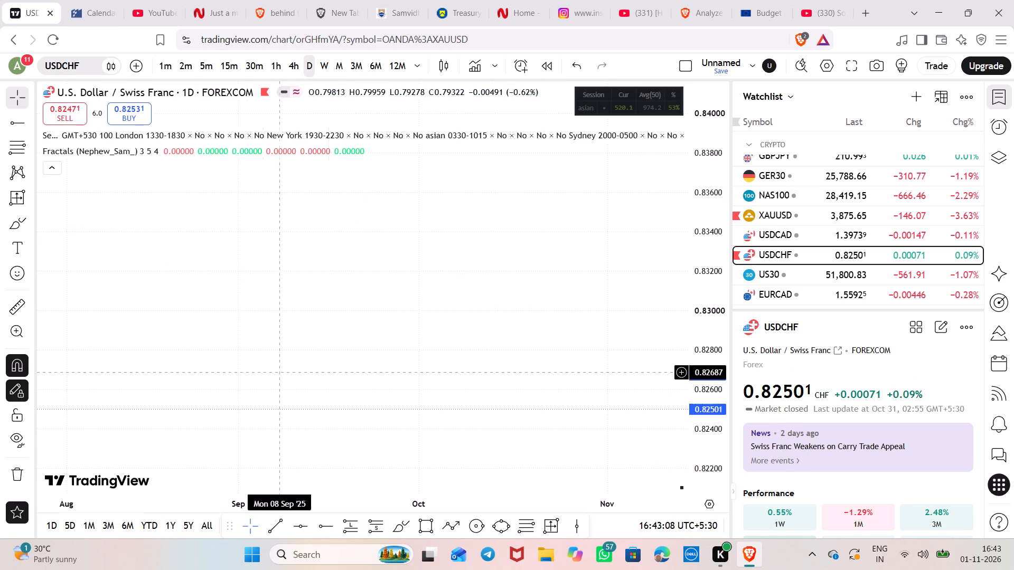
Place horizontal rays at 0.82975 and 0.82394 from the high and low of USDCHF's 29 October daily candle.
{"action": "left_click_drag", "start_coordinate": [644, 273], "coordinate": [51, 264]}
{"action": "scroll", "coordinate": [319, 282], "scroll_direction": "down", "scroll_amount": 2}
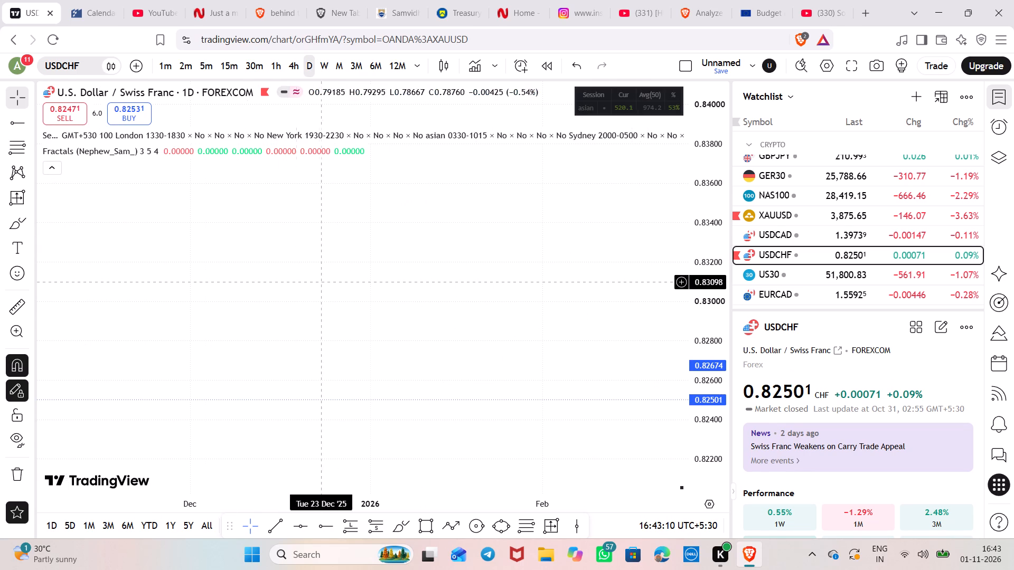
{"action": "scroll", "coordinate": [319, 282], "scroll_direction": "down", "scroll_amount": 20}
{"action": "left_click_drag", "start_coordinate": [508, 328], "coordinate": [322, 260]}
{"action": "scroll", "coordinate": [628, 275], "scroll_direction": "up", "scroll_amount": 20}
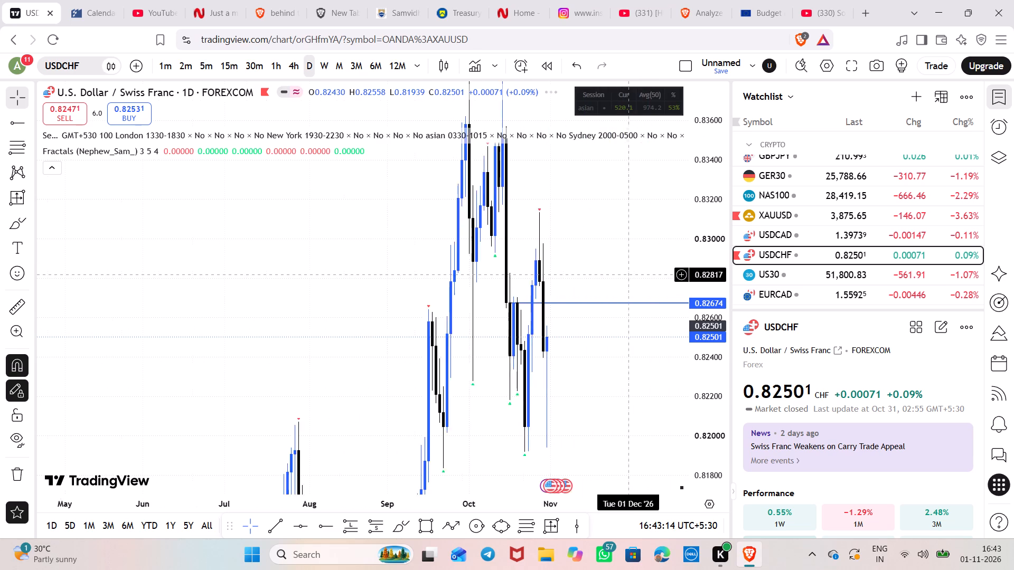
{"action": "scroll", "coordinate": [628, 275], "scroll_direction": "up", "scroll_amount": 4}
{"action": "left_click_drag", "start_coordinate": [574, 381], "coordinate": [739, 388]}
{"action": "scroll", "coordinate": [703, 362], "scroll_direction": "up", "scroll_amount": 5}
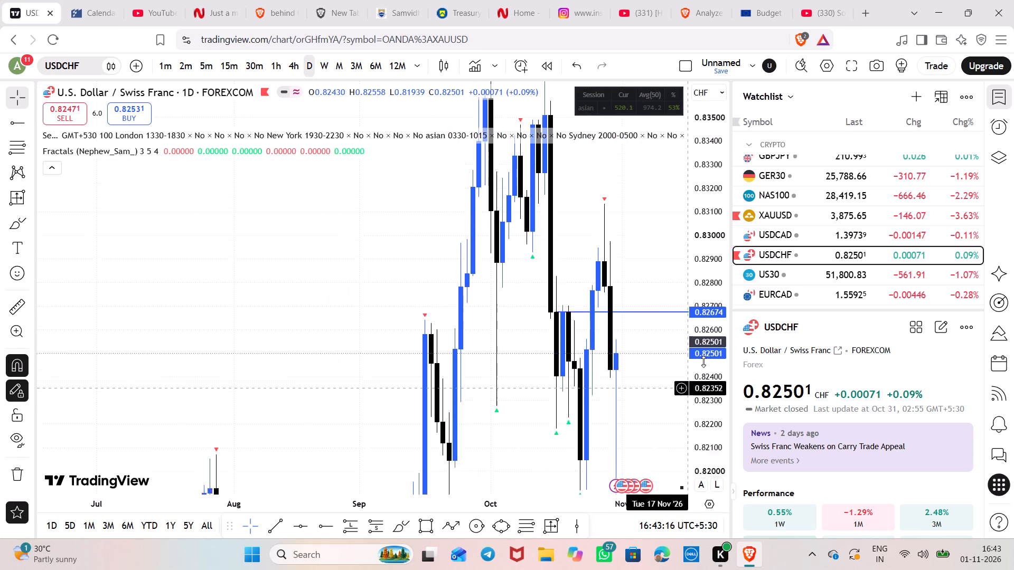
{"action": "scroll", "coordinate": [703, 362], "scroll_direction": "up", "scroll_amount": 1}
{"action": "scroll", "coordinate": [573, 311], "scroll_direction": "up", "scroll_amount": 6}
{"action": "scroll", "coordinate": [730, 248], "scroll_direction": "down", "scroll_amount": 2}
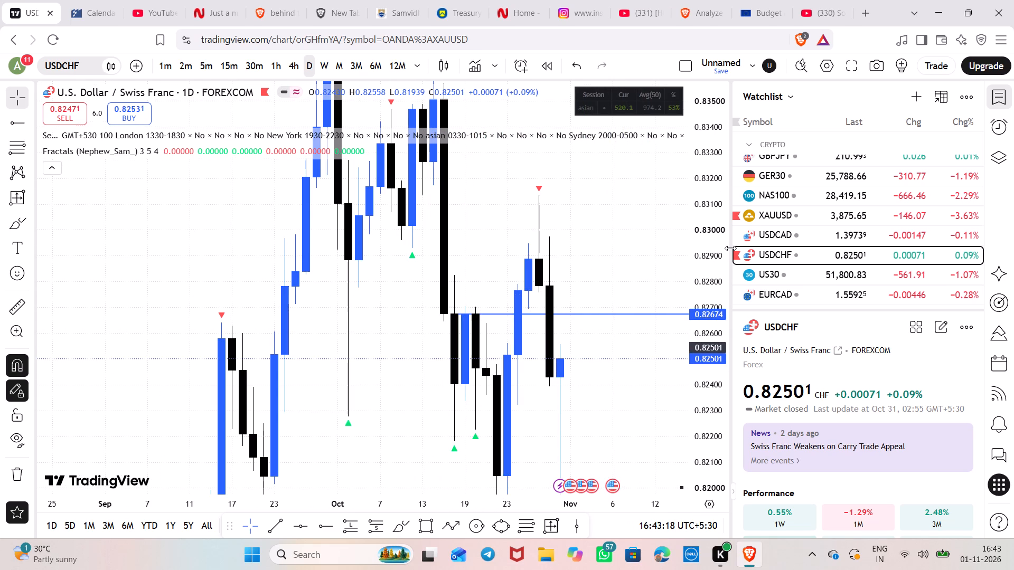
{"action": "scroll", "coordinate": [730, 248], "scroll_direction": "down", "scroll_amount": 14}
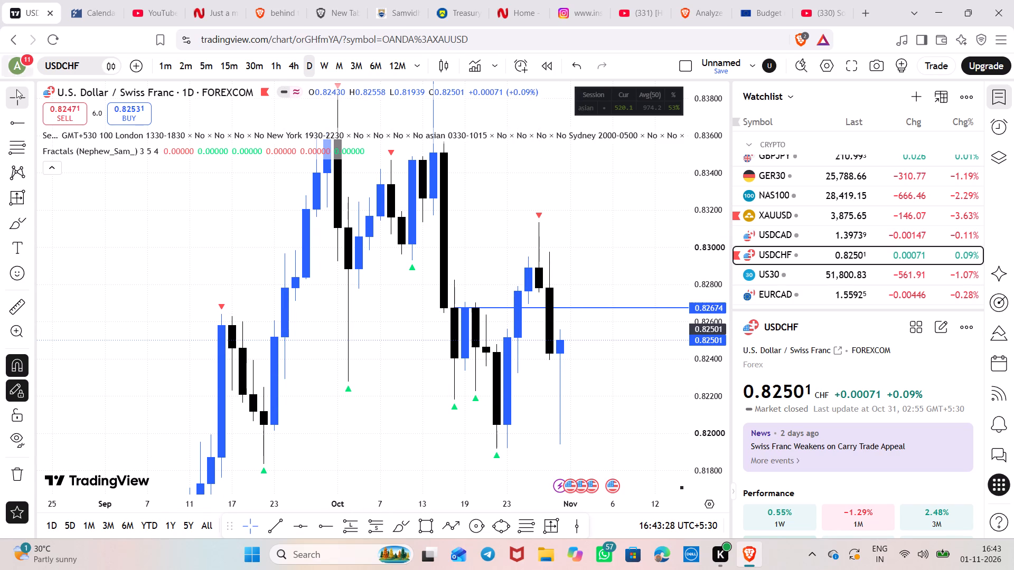
{"action": "left_click", "coordinate": [24, 127]}
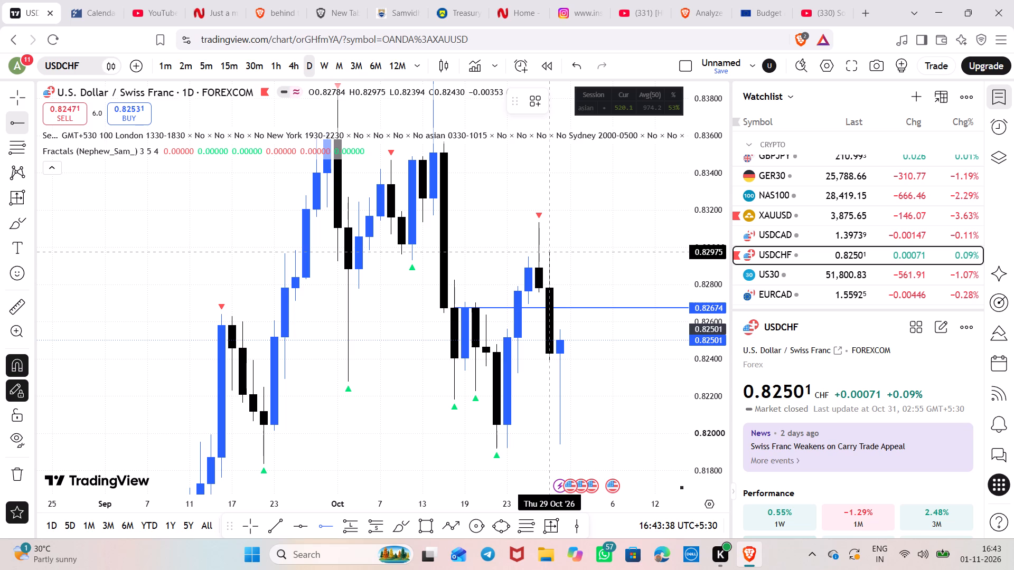
{"action": "left_click", "coordinate": [549, 239]}
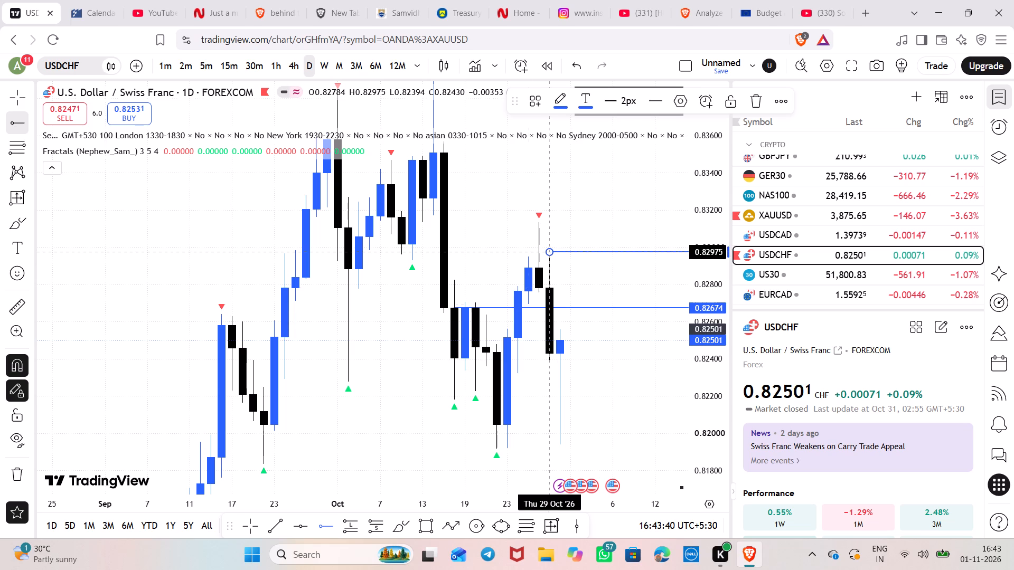
{"action": "left_click", "coordinate": [548, 370]}
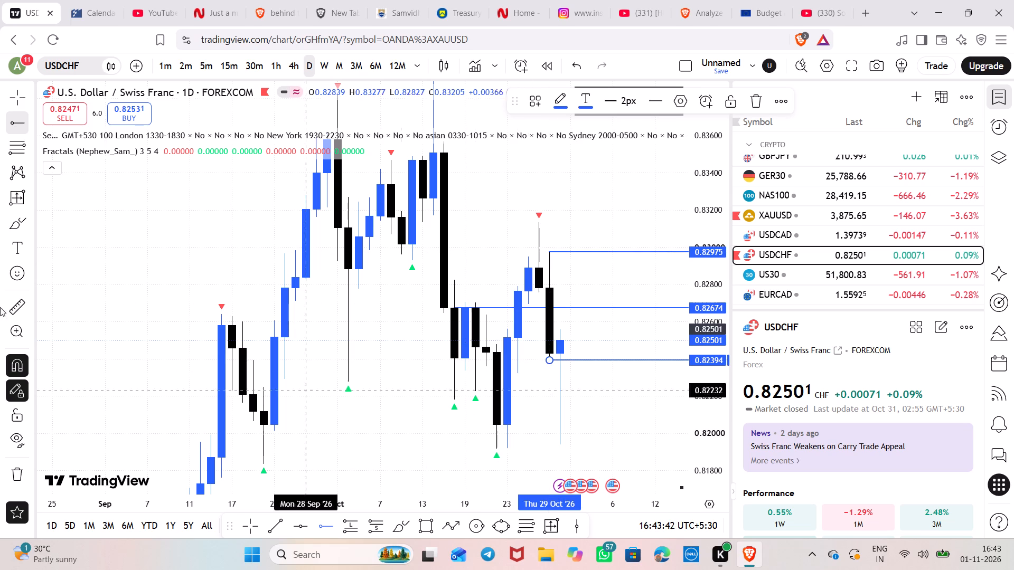
{"action": "left_click", "coordinate": [3, 94]}
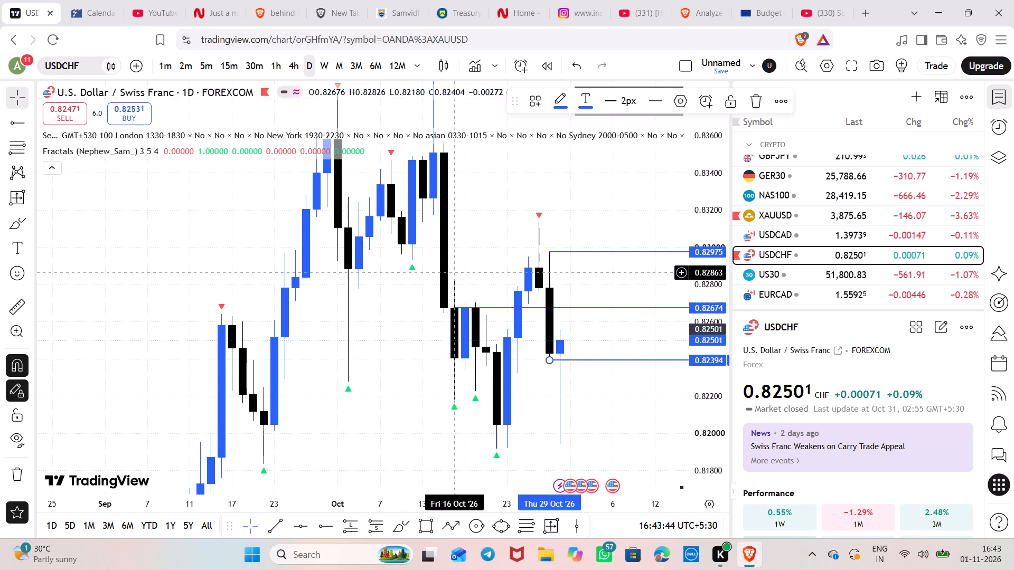
Examine USDCHF's late-October price action around the 0.82975 and 0.82394 rays on the 4-hour and daily charts.
{"action": "left_click", "coordinate": [294, 66]}
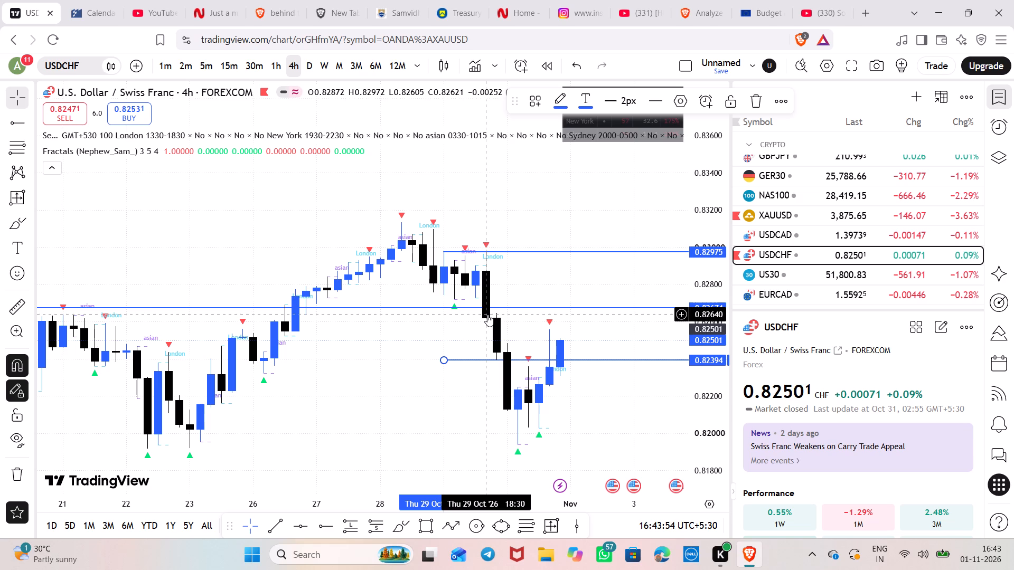
{"action": "scroll", "coordinate": [487, 315], "scroll_direction": "up", "scroll_amount": 5}
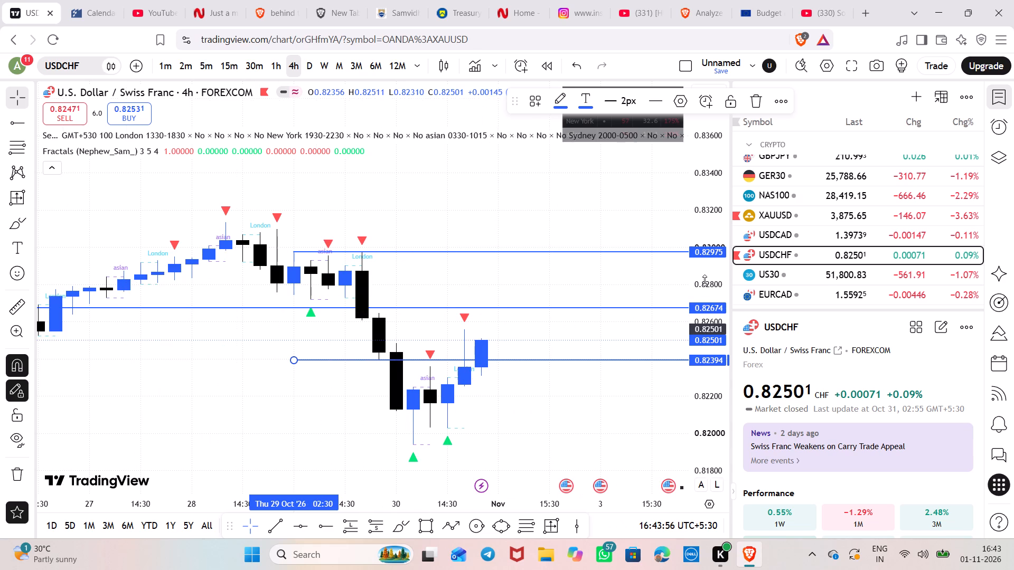
{"action": "scroll", "coordinate": [705, 280], "scroll_direction": "up", "scroll_amount": 20}
{"action": "scroll", "coordinate": [705, 280], "scroll_direction": "up", "scroll_amount": 4}
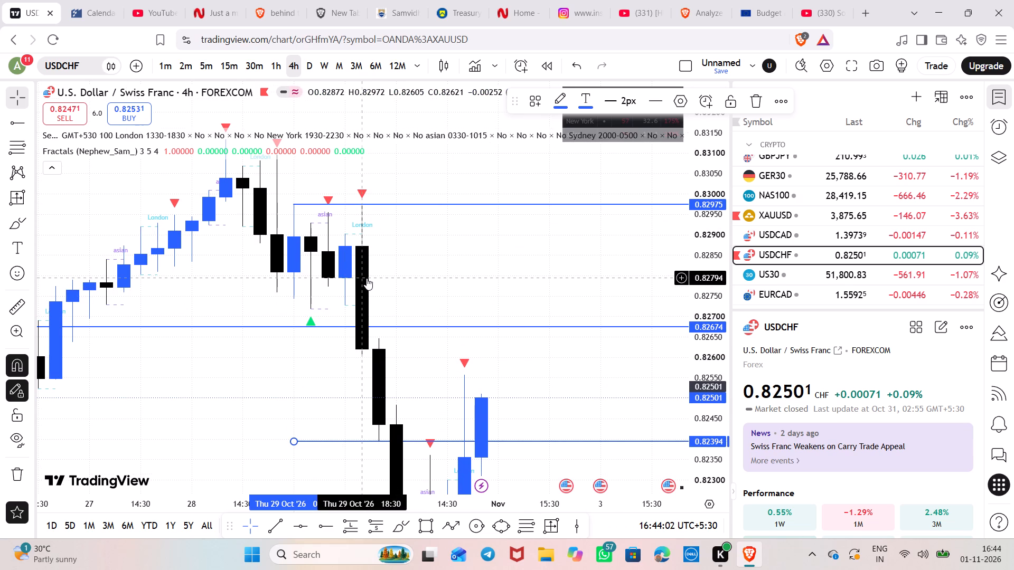
{"action": "left_click_drag", "start_coordinate": [367, 278], "coordinate": [562, 286]}
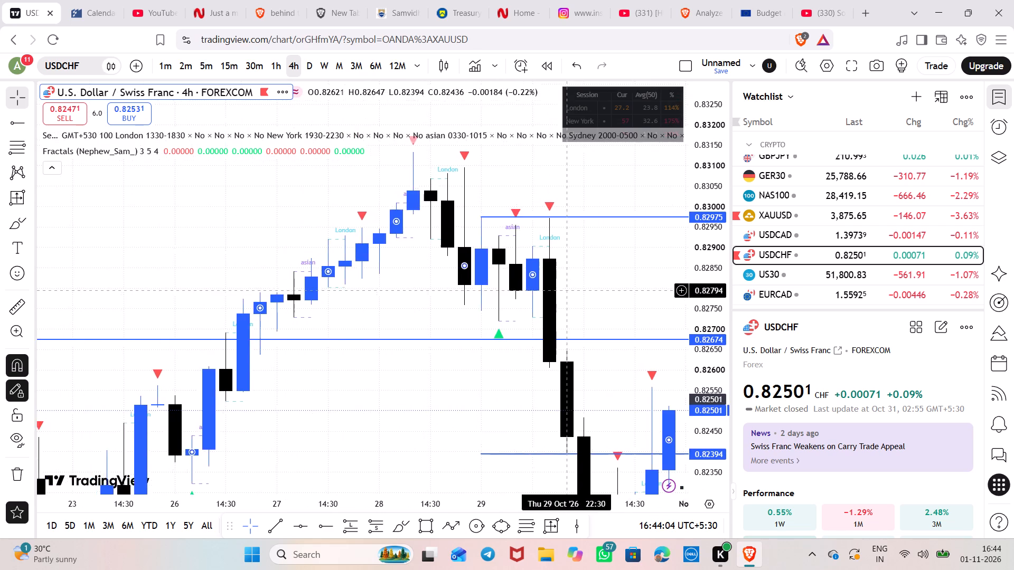
{"action": "left_click_drag", "start_coordinate": [562, 286], "coordinate": [526, 288]}
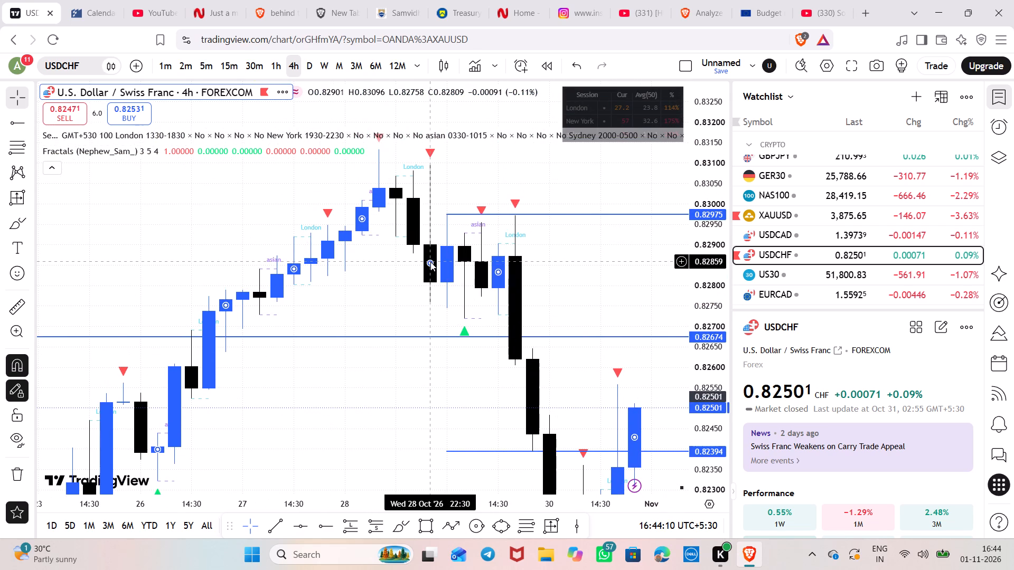
{"action": "left_click", "coordinate": [306, 65]}
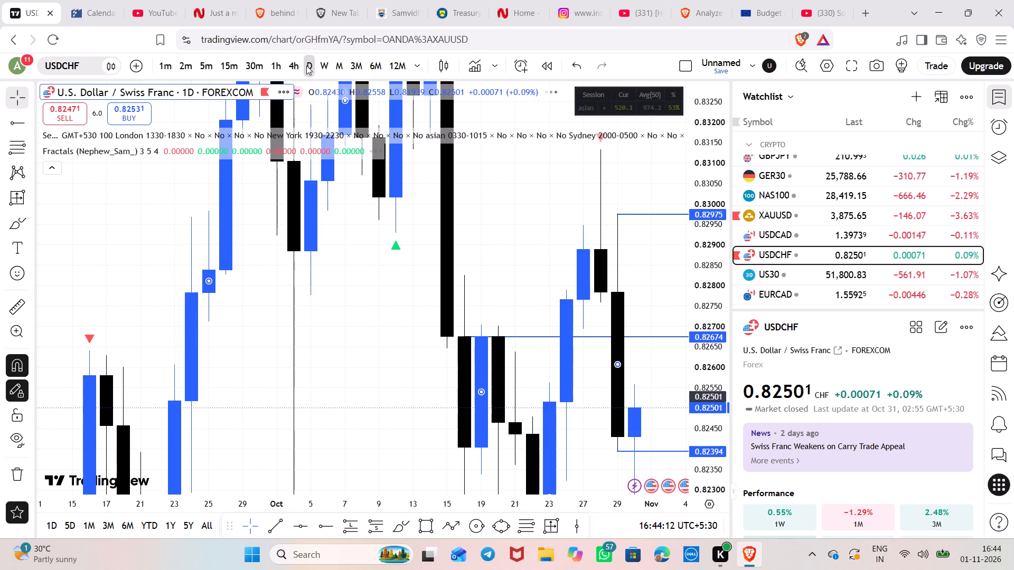
{"action": "scroll", "coordinate": [595, 310], "scroll_direction": "up", "scroll_amount": 10}
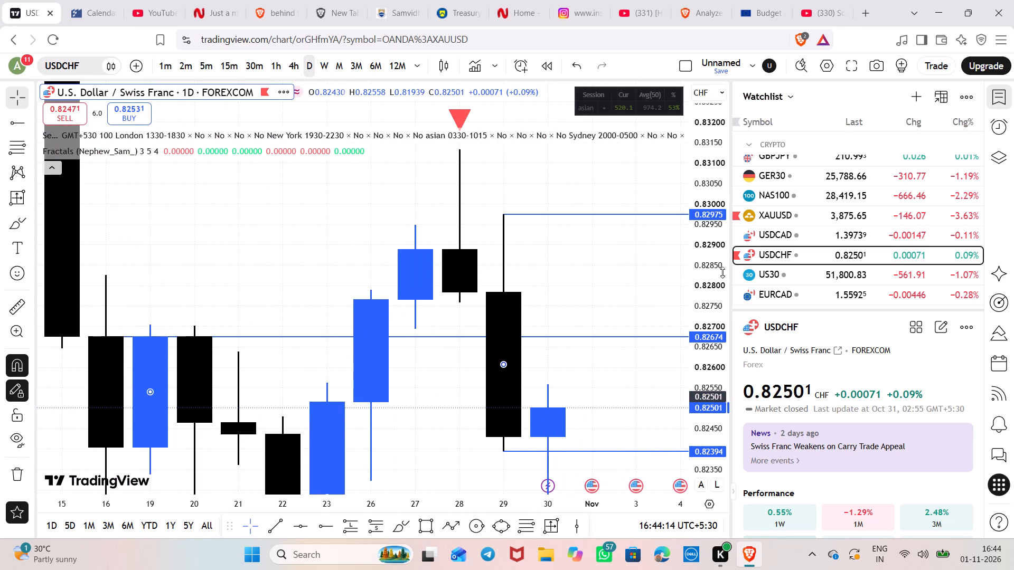
{"action": "scroll", "coordinate": [711, 242], "scroll_direction": "down", "scroll_amount": 13}
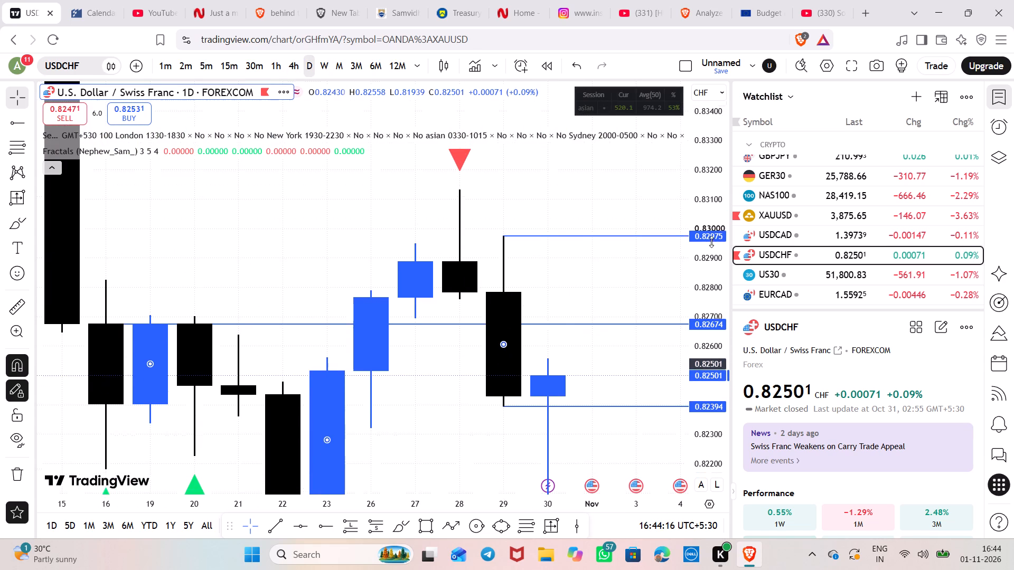
{"action": "scroll", "coordinate": [711, 242], "scroll_direction": "down", "scroll_amount": 8}
{"action": "scroll", "coordinate": [639, 293], "scroll_direction": "down", "scroll_amount": 11}
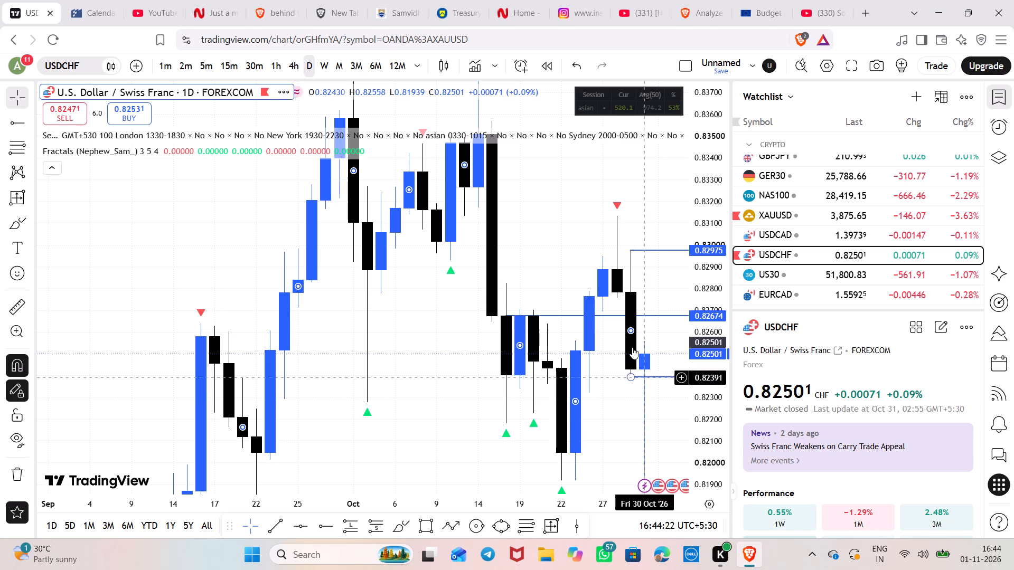
{"action": "left_click", "coordinate": [286, 67]}
{"action": "scroll", "coordinate": [504, 381], "scroll_direction": "up", "scroll_amount": 5}
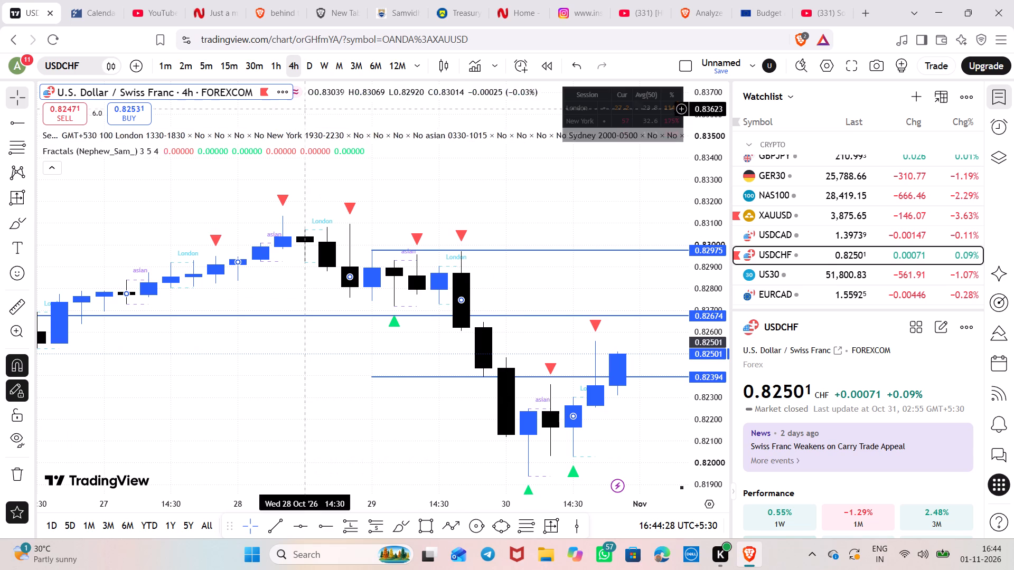
Delete the 0.82674 horizontal ray from USDCHF's 1-hour chart.
{"action": "left_click", "coordinate": [279, 61]}
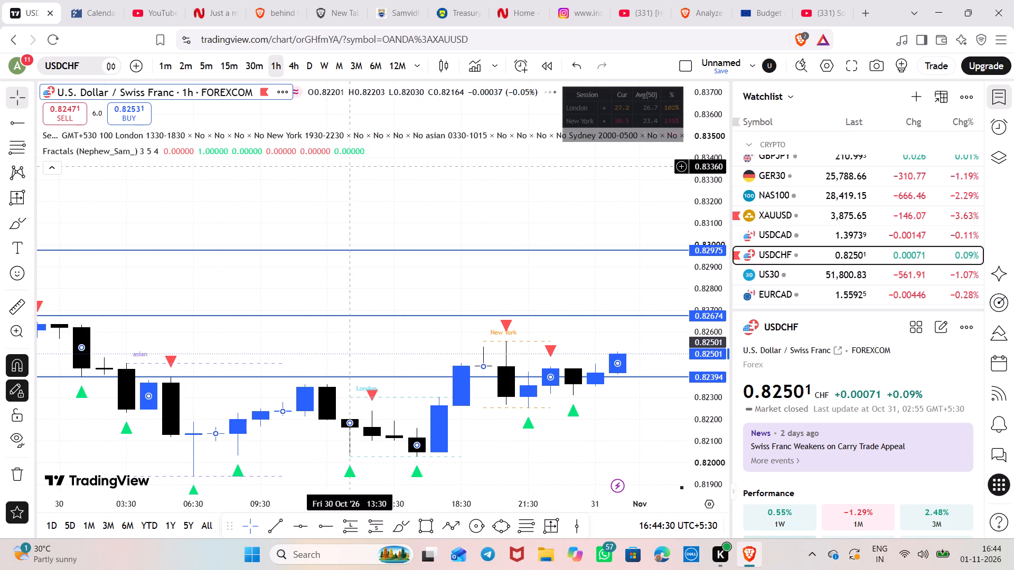
{"action": "scroll", "coordinate": [519, 445], "scroll_direction": "down", "scroll_amount": 11}
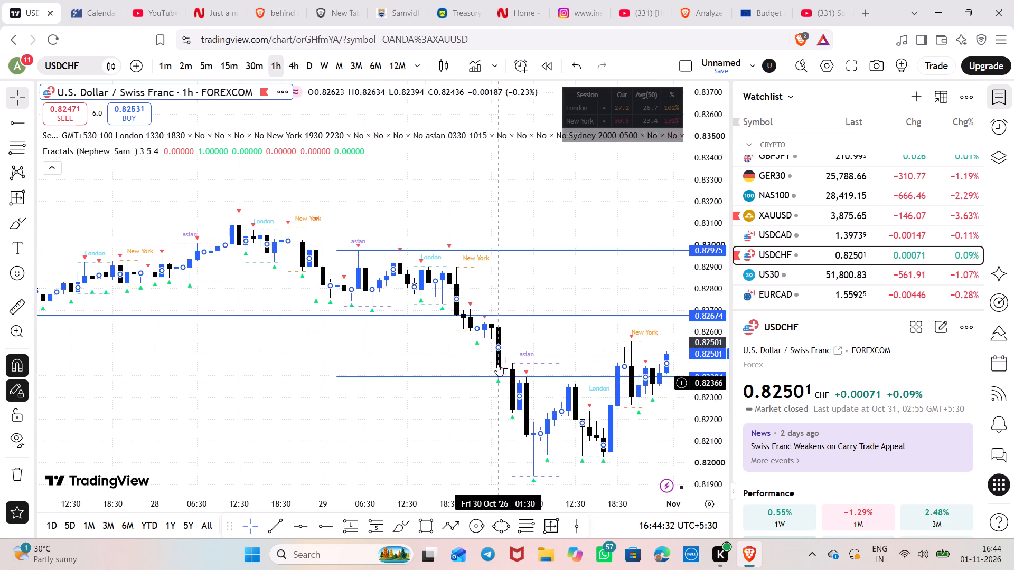
{"action": "left_click", "coordinate": [512, 317]}
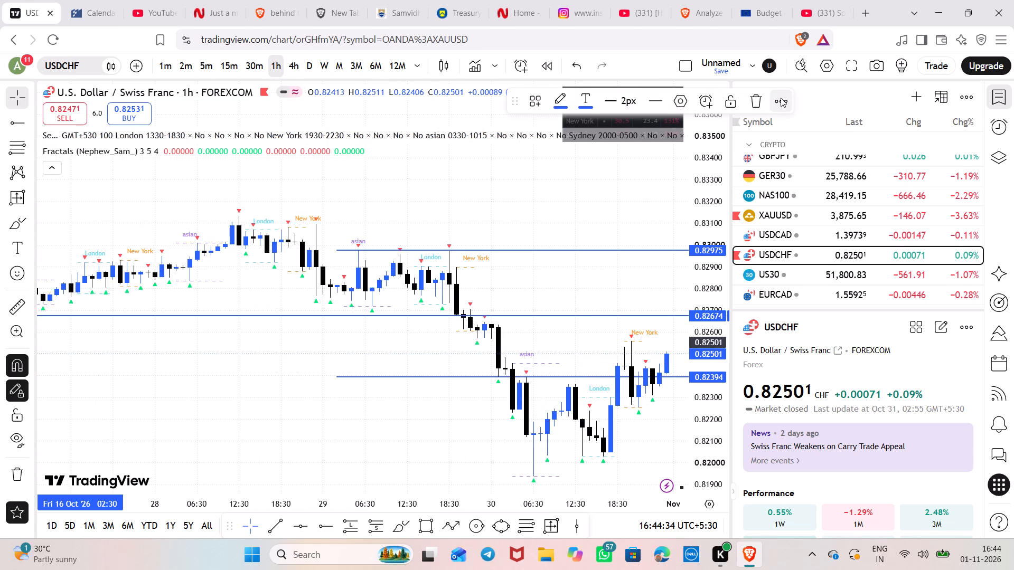
{"action": "left_click", "coordinate": [753, 96]}
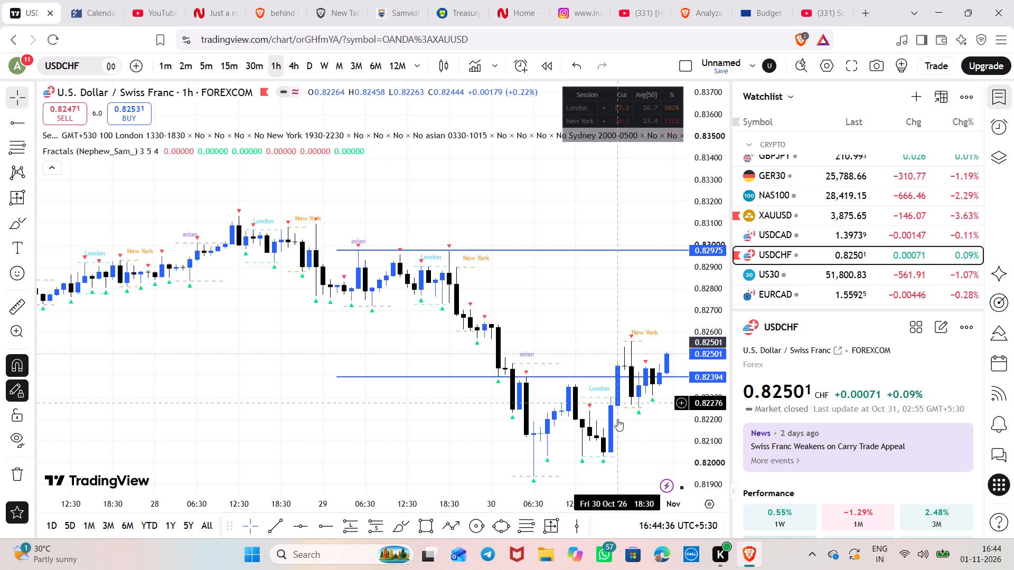
Examine USDCHF's 1-hour price action and session highs and lows around the 0.82394 ray on 30 October.
{"action": "scroll", "coordinate": [648, 392], "scroll_direction": "down", "scroll_amount": 3}
{"action": "scroll", "coordinate": [648, 392], "scroll_direction": "up", "scroll_amount": 3}
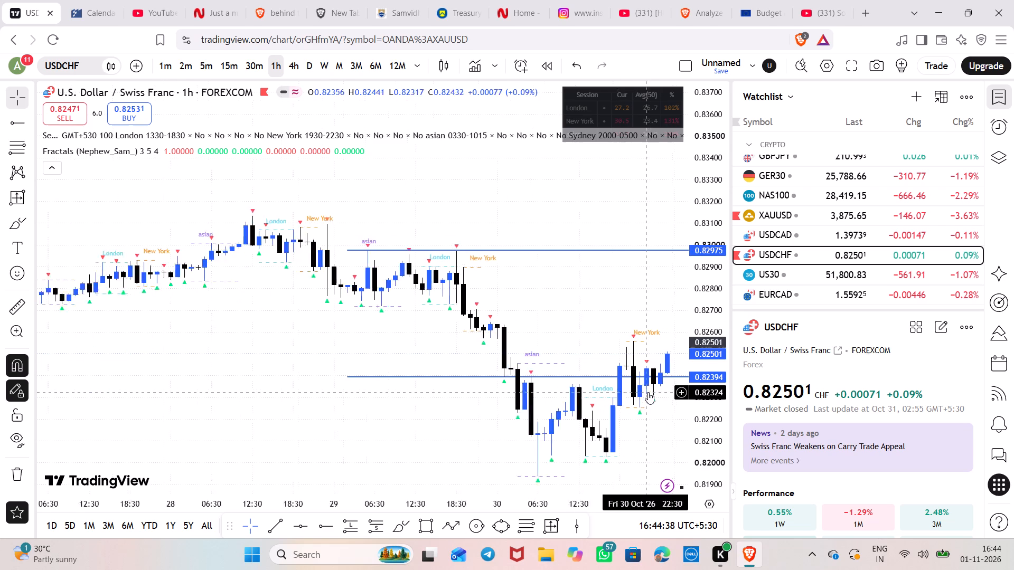
{"action": "scroll", "coordinate": [648, 392], "scroll_direction": "up", "scroll_amount": 2}
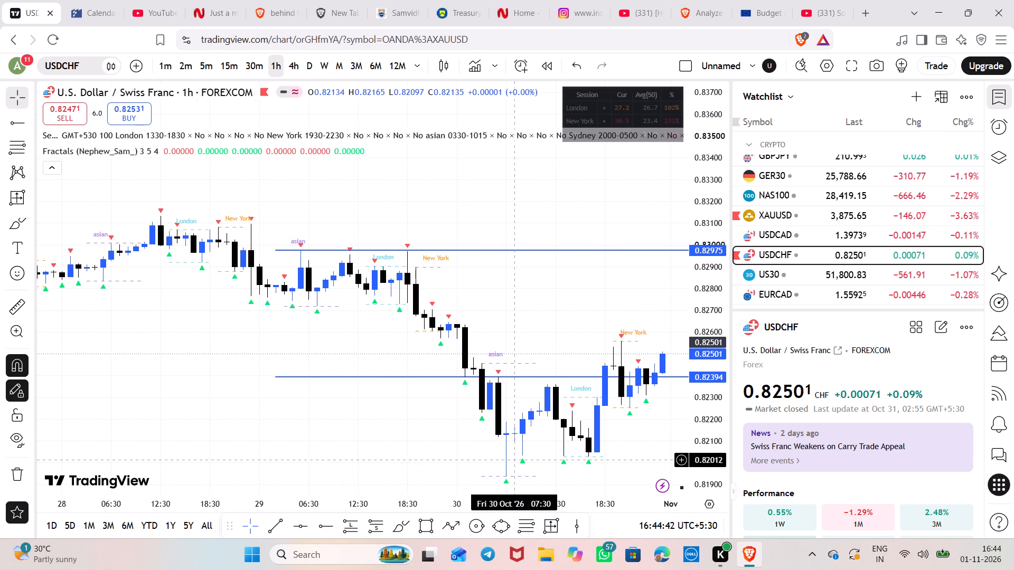
{"action": "left_click_drag", "start_coordinate": [538, 458], "coordinate": [538, 391]}
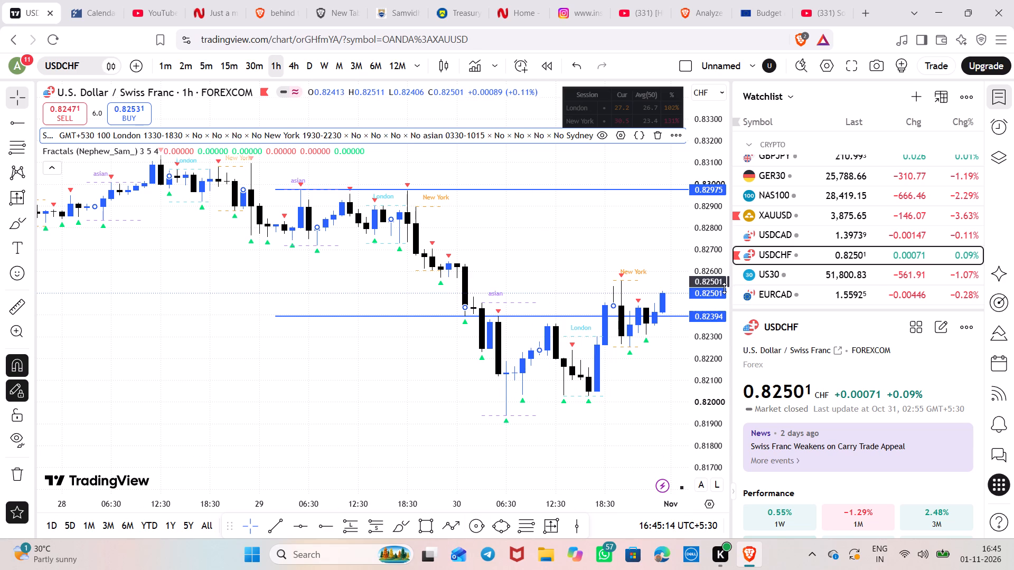
{"action": "scroll", "coordinate": [724, 288], "scroll_direction": "up", "scroll_amount": 5}
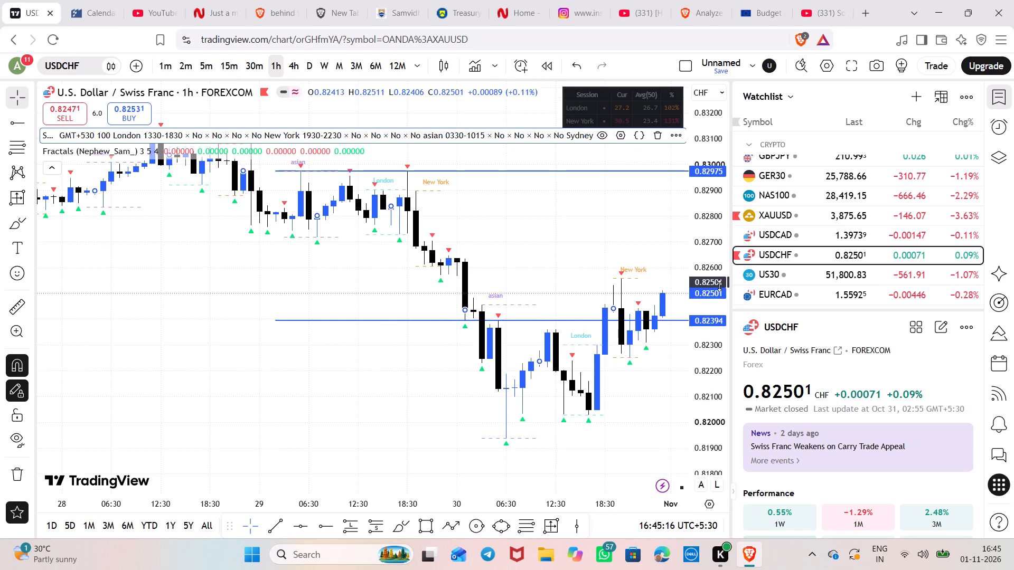
{"action": "scroll", "coordinate": [662, 261], "scroll_direction": "up", "scroll_amount": 1}
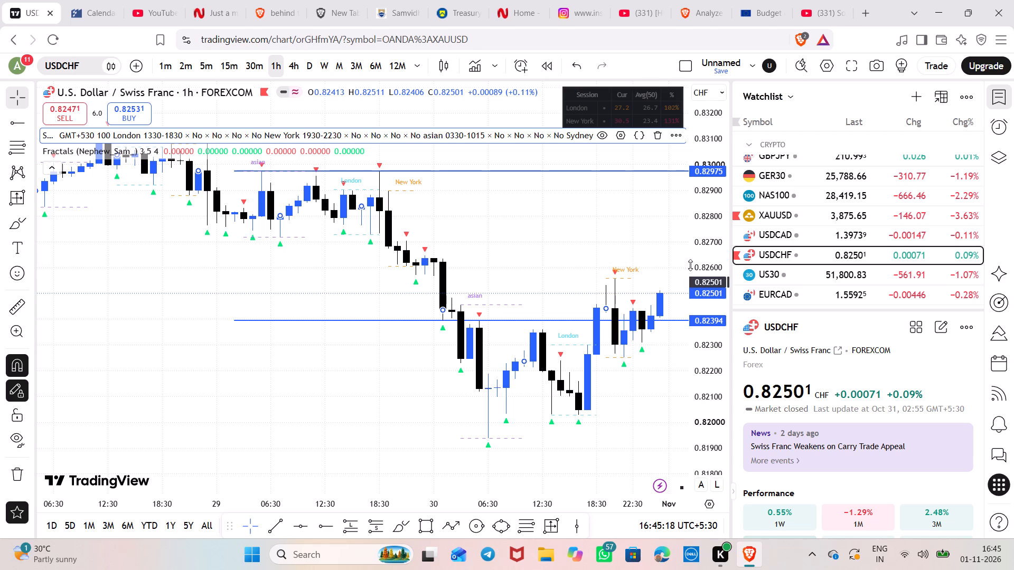
{"action": "scroll", "coordinate": [690, 265], "scroll_direction": "up", "scroll_amount": 14}
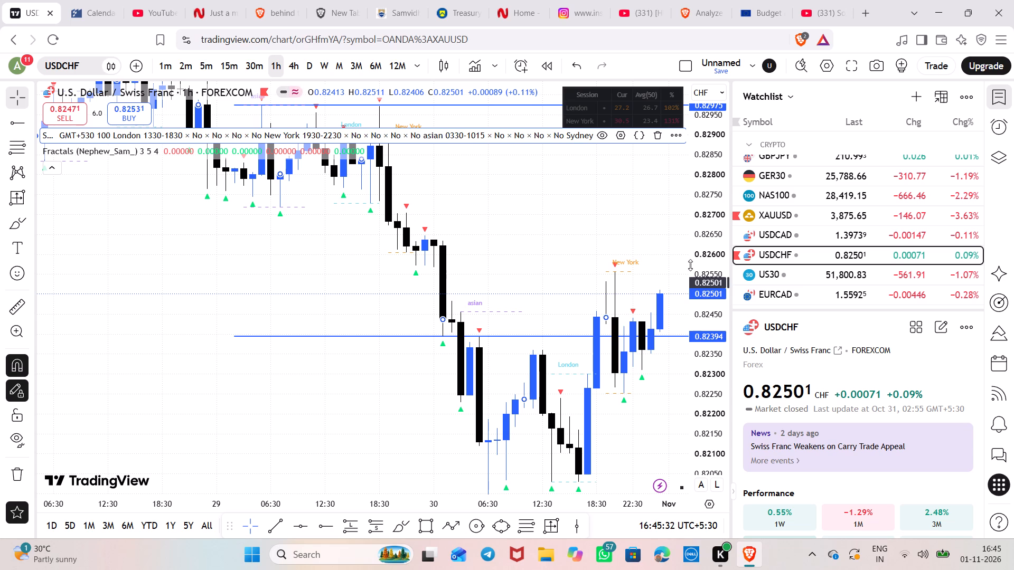
{"action": "left_click_drag", "start_coordinate": [623, 407], "coordinate": [481, 349]}
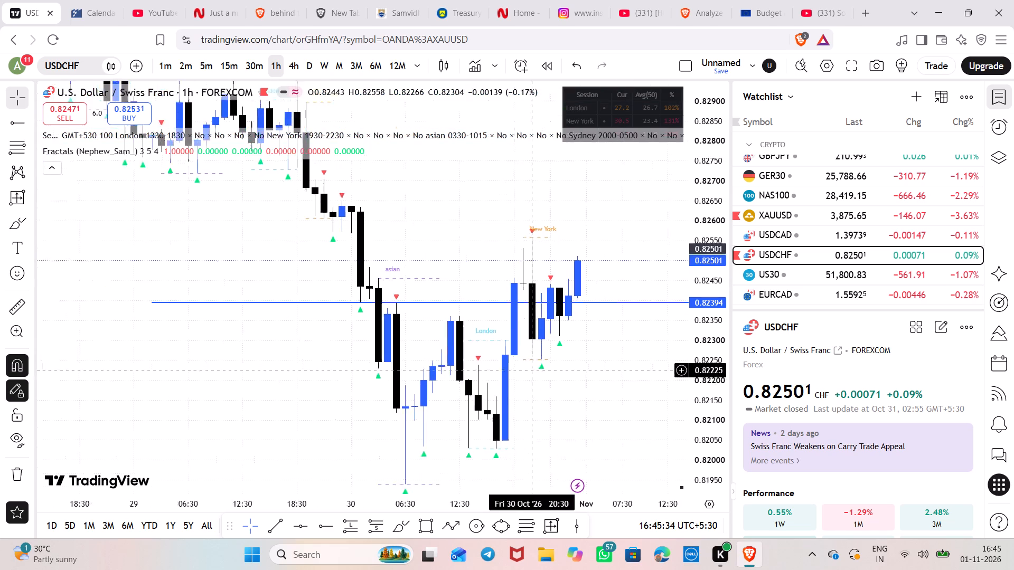
{"action": "left_click_drag", "start_coordinate": [481, 349], "coordinate": [570, 382]}
{"action": "scroll", "coordinate": [542, 288], "scroll_direction": "down", "scroll_amount": 6}
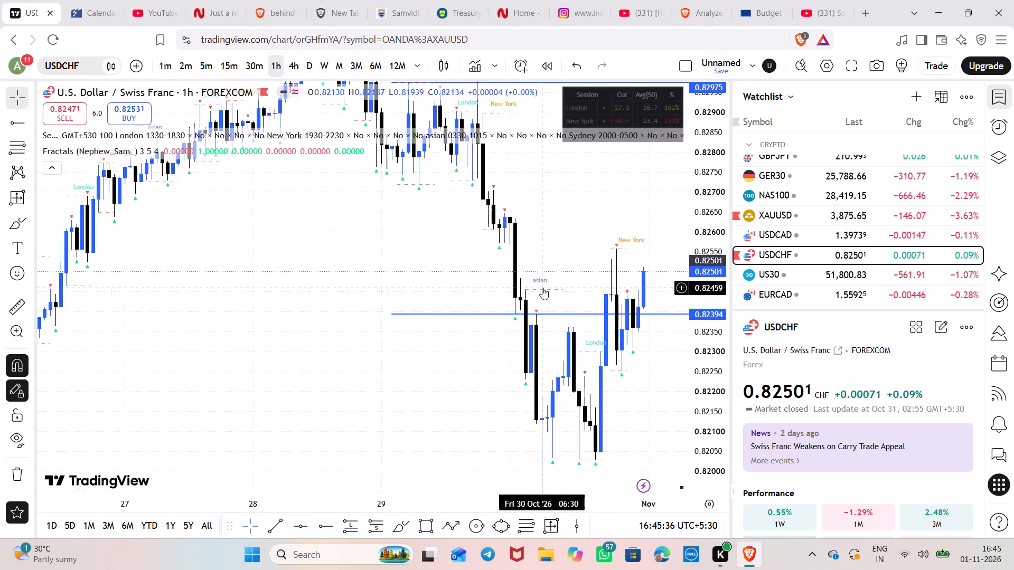
{"action": "scroll", "coordinate": [542, 288], "scroll_direction": "down", "scroll_amount": 3}
{"action": "scroll", "coordinate": [613, 268], "scroll_direction": "up", "scroll_amount": 11}
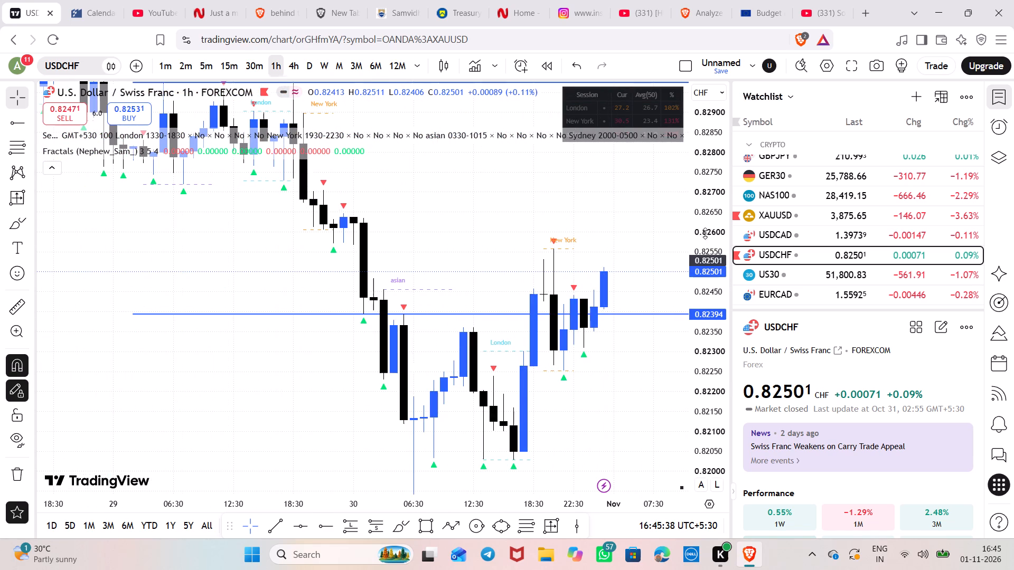
Open US30 from the watchlist and remove all existing drawings from its chart.
{"action": "scroll", "coordinate": [705, 236], "scroll_direction": "down", "scroll_amount": 18}
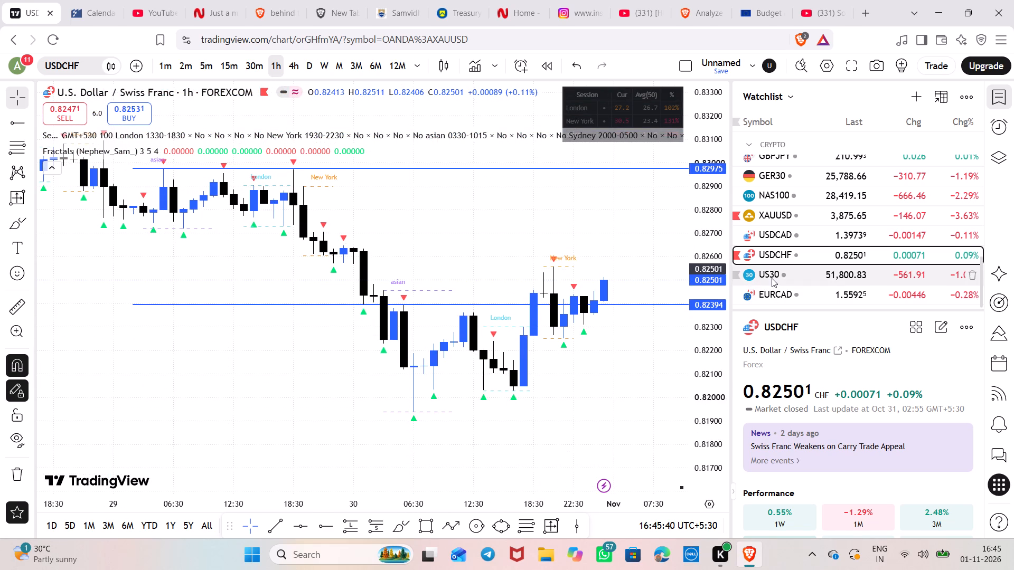
{"action": "left_click", "coordinate": [772, 278]}
{"action": "scroll", "coordinate": [542, 328], "scroll_direction": "up", "scroll_amount": 4}
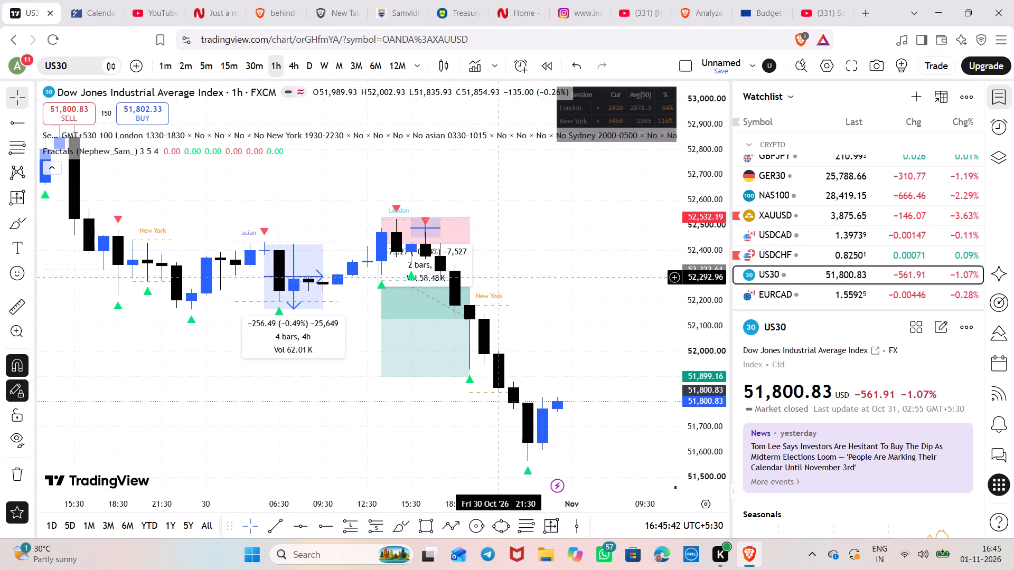
{"action": "right_click", "coordinate": [578, 249]}
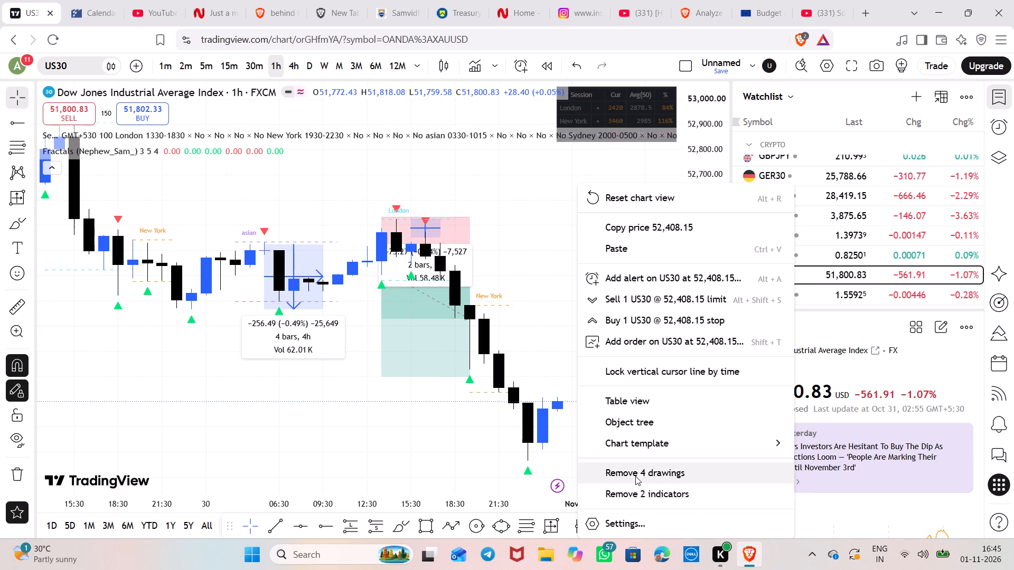
{"action": "left_click_drag", "start_coordinate": [635, 476], "coordinate": [631, 465]}
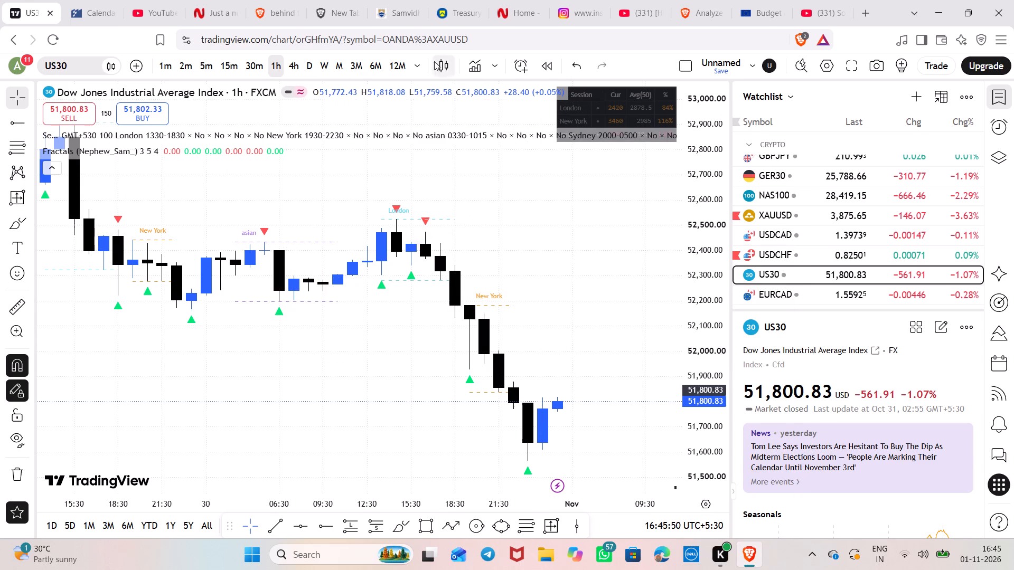
Examine US30's September and October price action on the daily chart.
{"action": "left_click", "coordinate": [312, 63]}
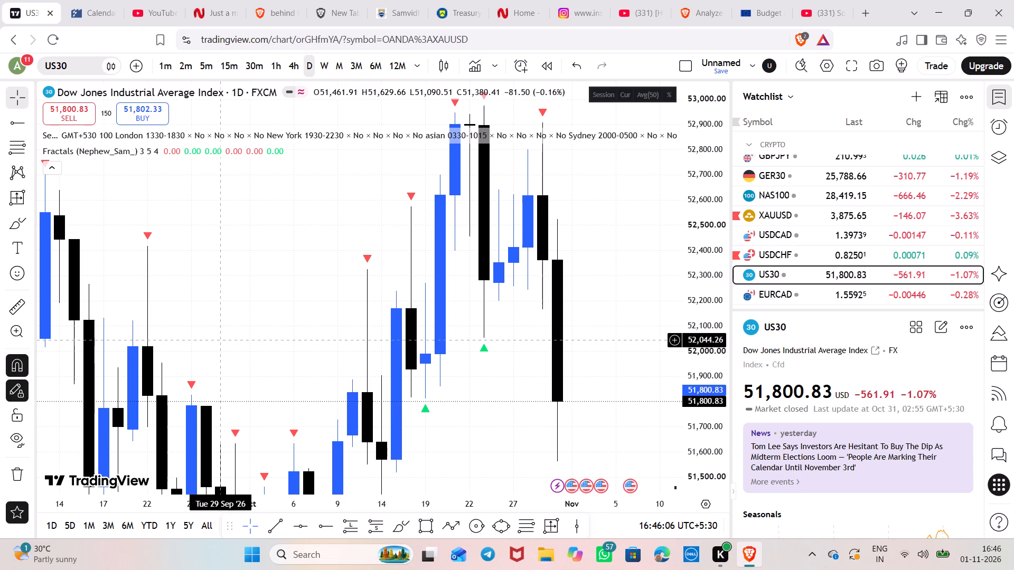
{"action": "left_click_drag", "start_coordinate": [701, 224], "coordinate": [700, 310]}
{"action": "left_click_drag", "start_coordinate": [618, 246], "coordinate": [604, 336]}
{"action": "scroll", "coordinate": [581, 289], "scroll_direction": "down", "scroll_amount": 3}
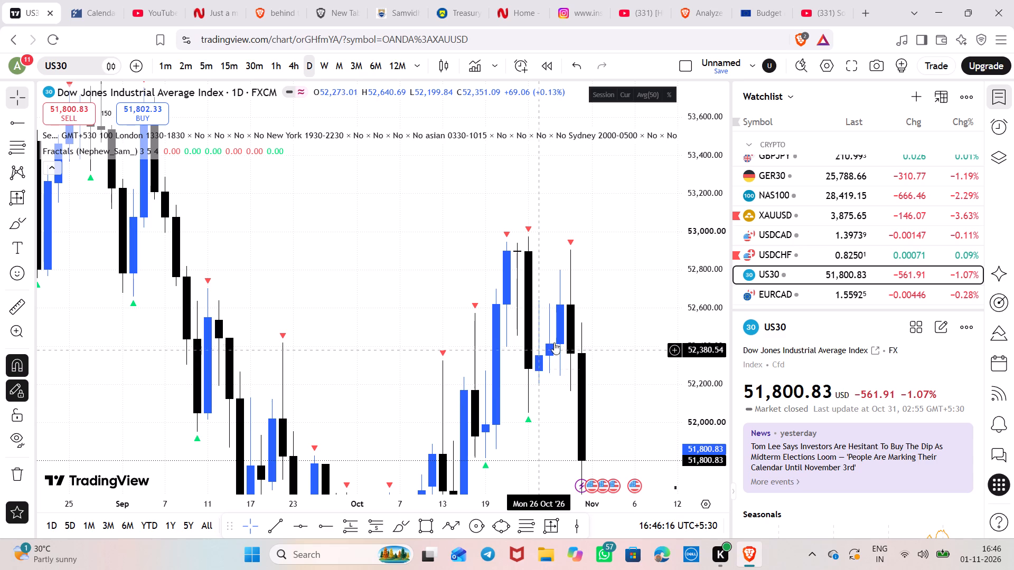
Open EURCAD from the watchlist and remove all existing drawings from its daily chart.
{"action": "left_click", "coordinate": [768, 304]}
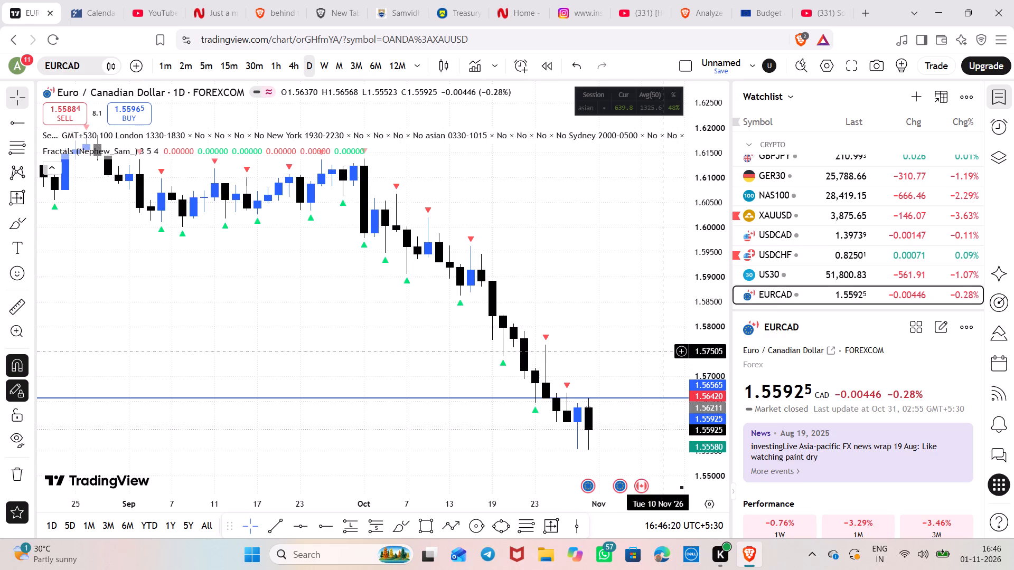
{"action": "scroll", "coordinate": [696, 378], "scroll_direction": "up", "scroll_amount": 9}
{"action": "left_click_drag", "start_coordinate": [593, 376], "coordinate": [647, 248]}
{"action": "scroll", "coordinate": [631, 354], "scroll_direction": "up", "scroll_amount": 6}
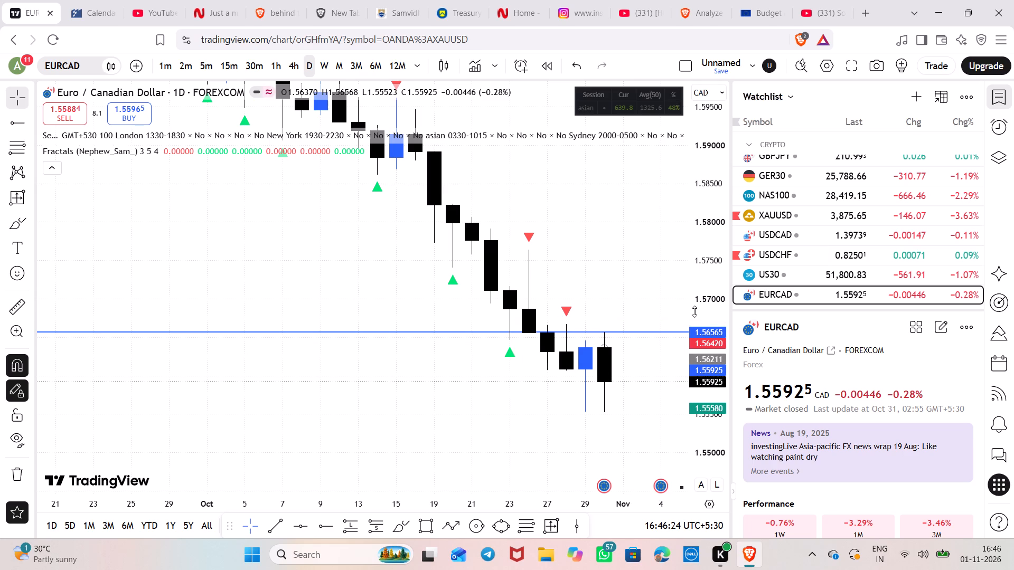
{"action": "scroll", "coordinate": [694, 311], "scroll_direction": "up", "scroll_amount": 5}
{"action": "scroll", "coordinate": [643, 312], "scroll_direction": "up", "scroll_amount": 4}
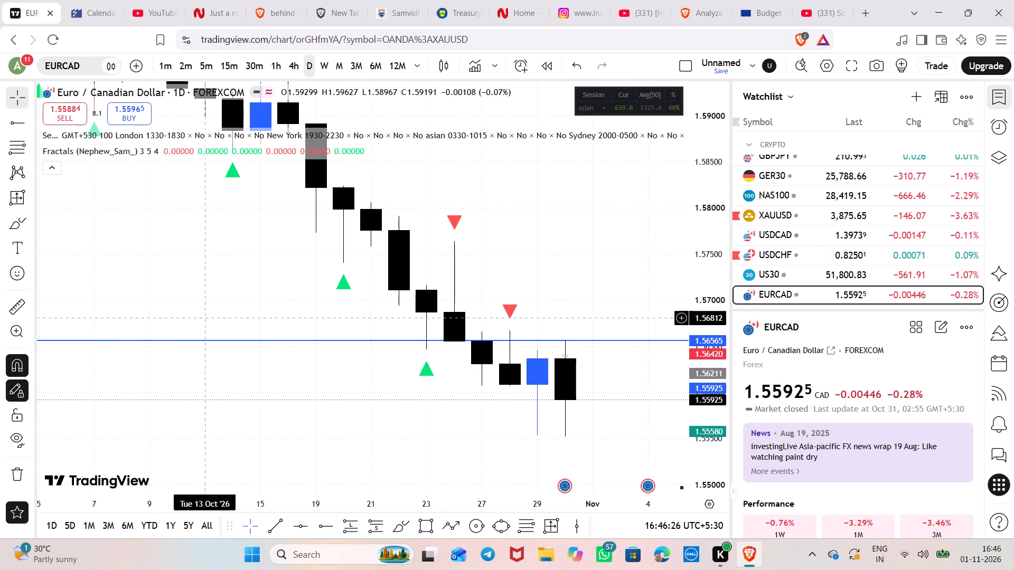
{"action": "right_click", "coordinate": [312, 300]}
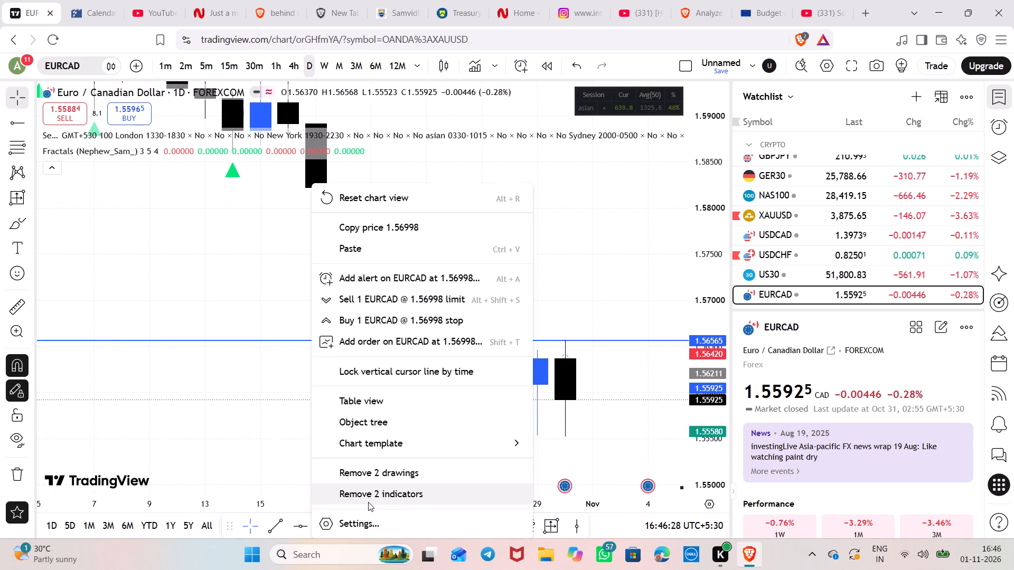
{"action": "scroll", "coordinate": [369, 489], "scroll_direction": "down", "scroll_amount": 2}
{"action": "left_click", "coordinate": [374, 467]}
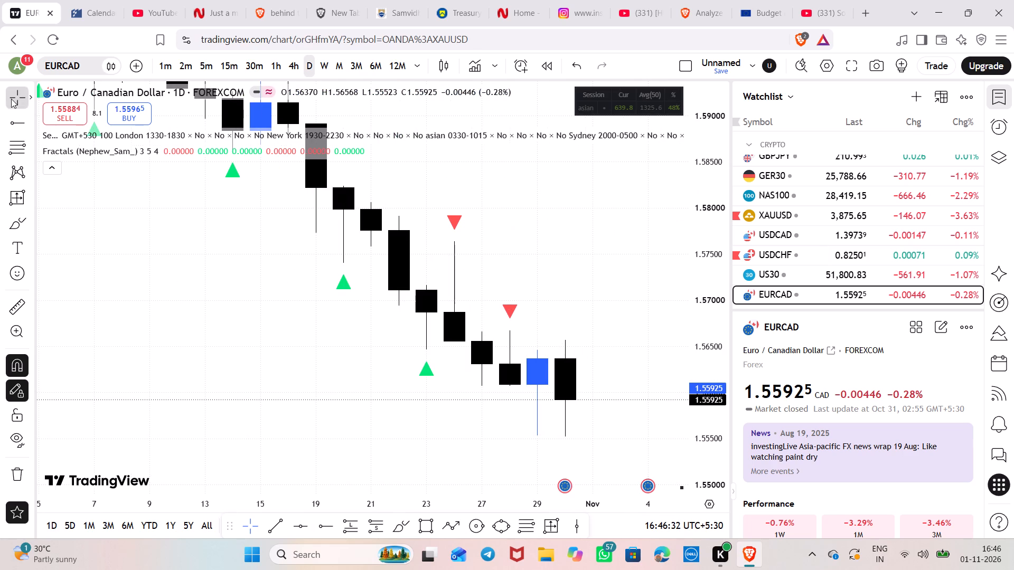
Place horizontal rays at 1.56458 and 1.55531 from the high and low of EURCAD's 29 October daily candle.
{"action": "left_click", "coordinate": [11, 121]}
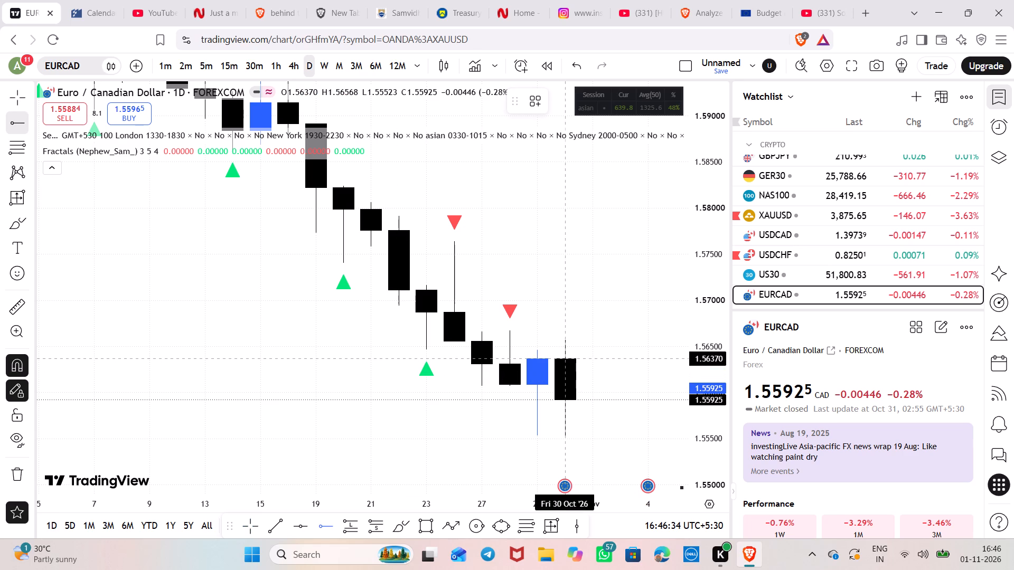
{"action": "left_click", "coordinate": [533, 351]}
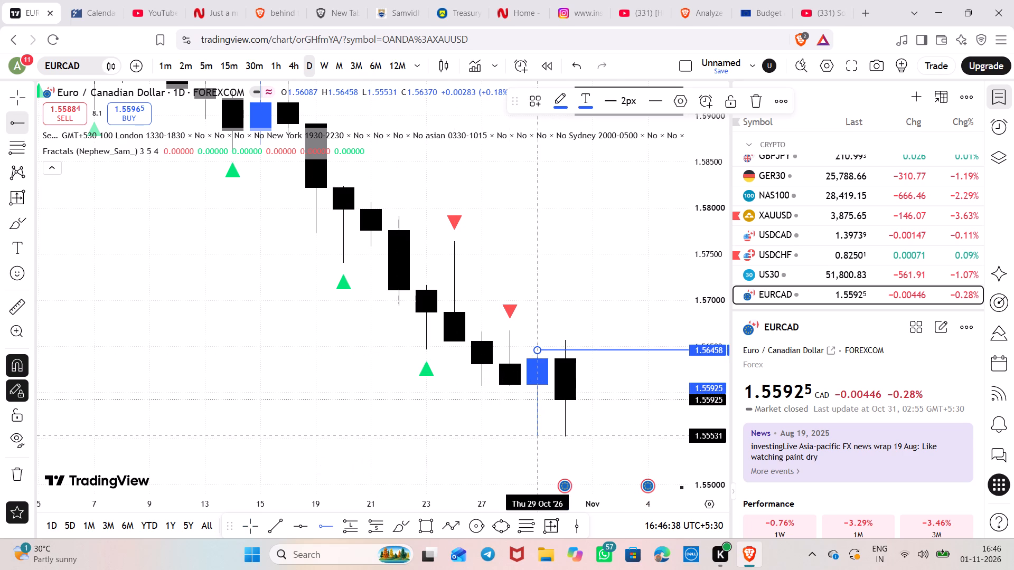
{"action": "left_click", "coordinate": [543, 426]}
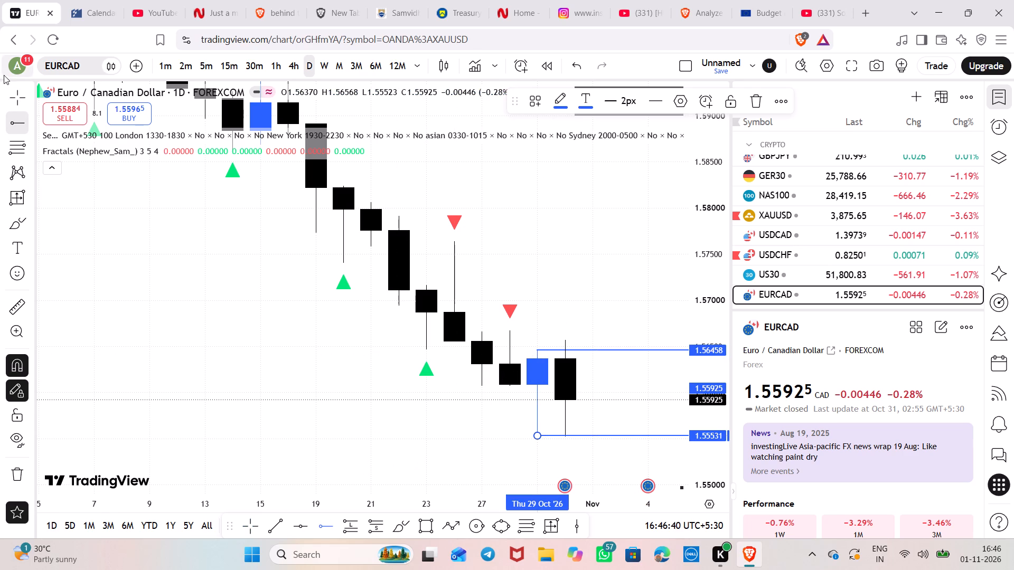
{"action": "left_click", "coordinate": [5, 101]}
Examine EURCAD's late-October price action around the 1.56458 and 1.55531 rays on the 4-hour chart.
{"action": "left_click", "coordinate": [296, 55]}
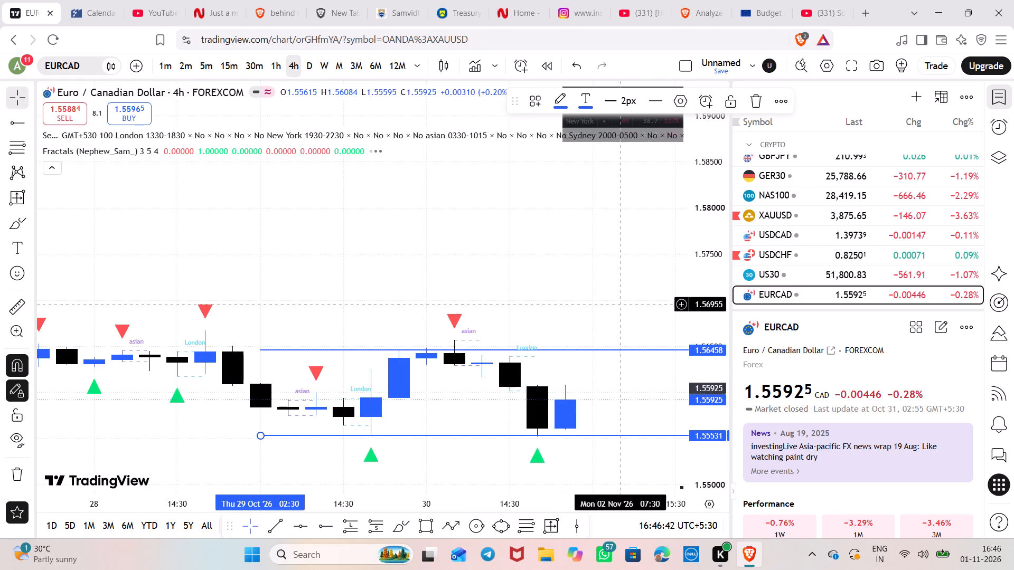
{"action": "scroll", "coordinate": [713, 347], "scroll_direction": "up", "scroll_amount": 14}
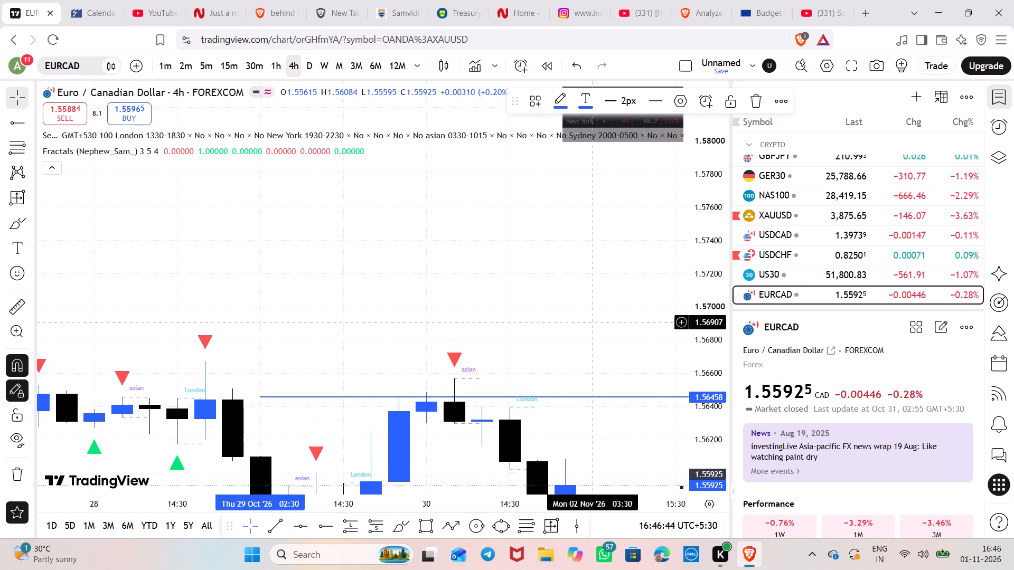
{"action": "scroll", "coordinate": [489, 256], "scroll_direction": "down", "scroll_amount": 6}
{"action": "left_click_drag", "start_coordinate": [494, 315], "coordinate": [470, 178]}
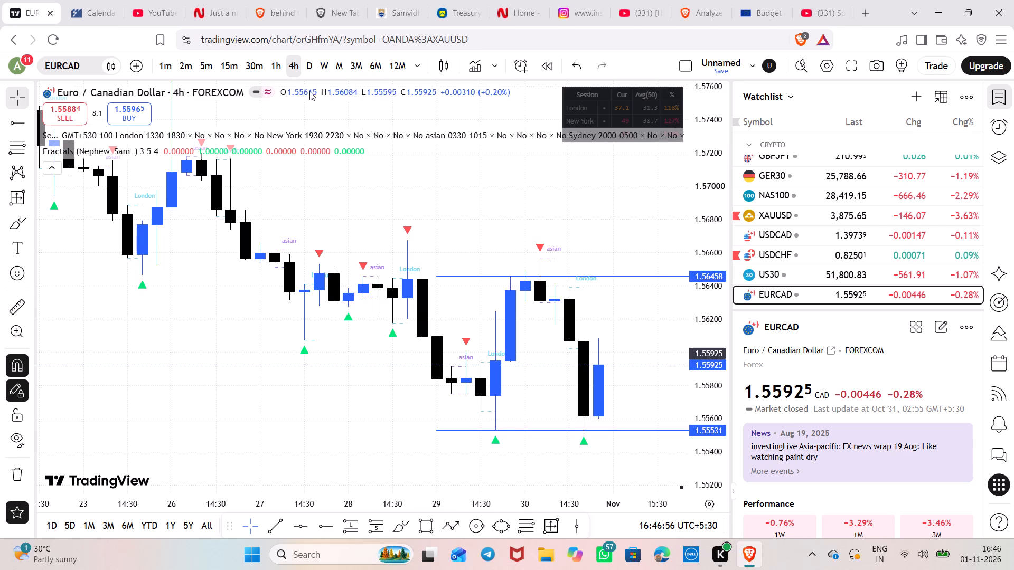
Examine EURCAD's 1-hour price action and session highs and lows around the two rays on 29 and 30 October.
{"action": "left_click", "coordinate": [271, 65]}
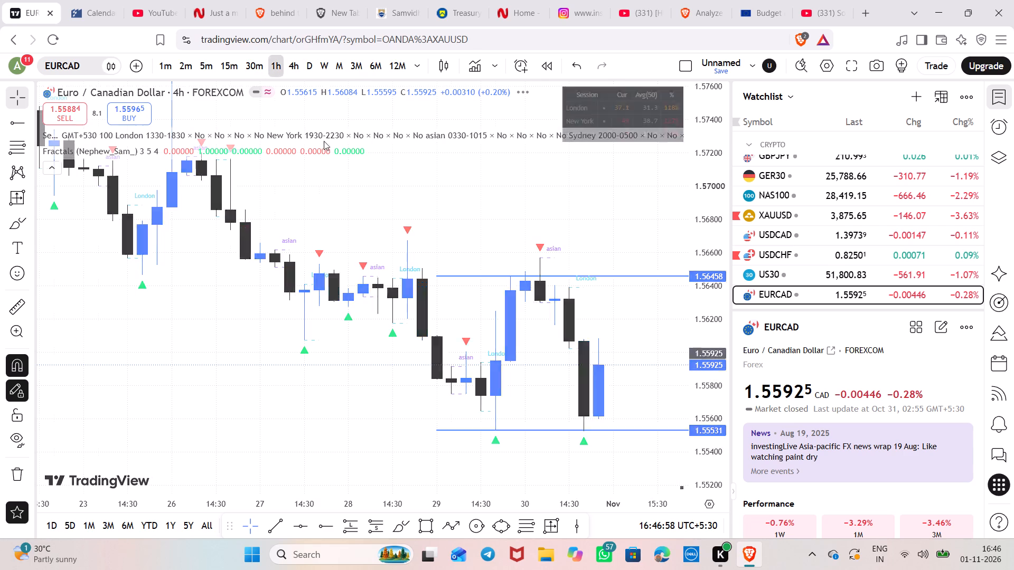
{"action": "scroll", "coordinate": [483, 390], "scroll_direction": "down", "scroll_amount": 5}
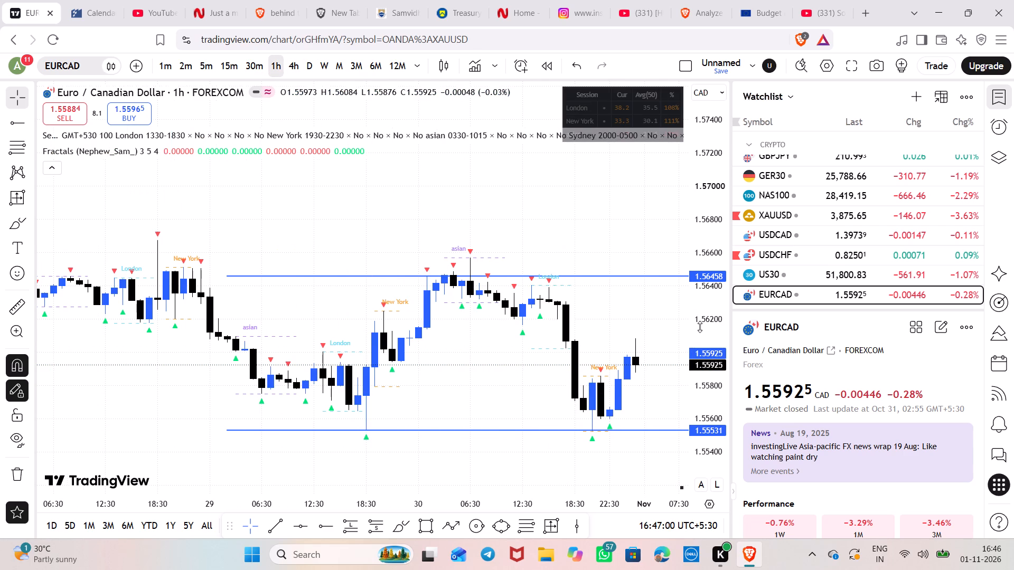
{"action": "scroll", "coordinate": [708, 327], "scroll_direction": "up", "scroll_amount": 20}
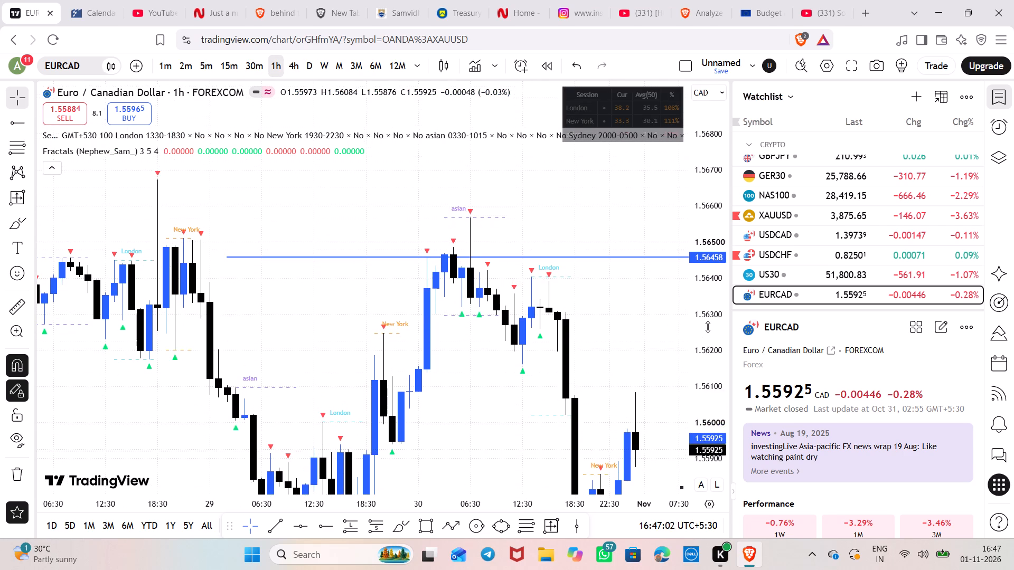
{"action": "scroll", "coordinate": [708, 327], "scroll_direction": "up", "scroll_amount": 4}
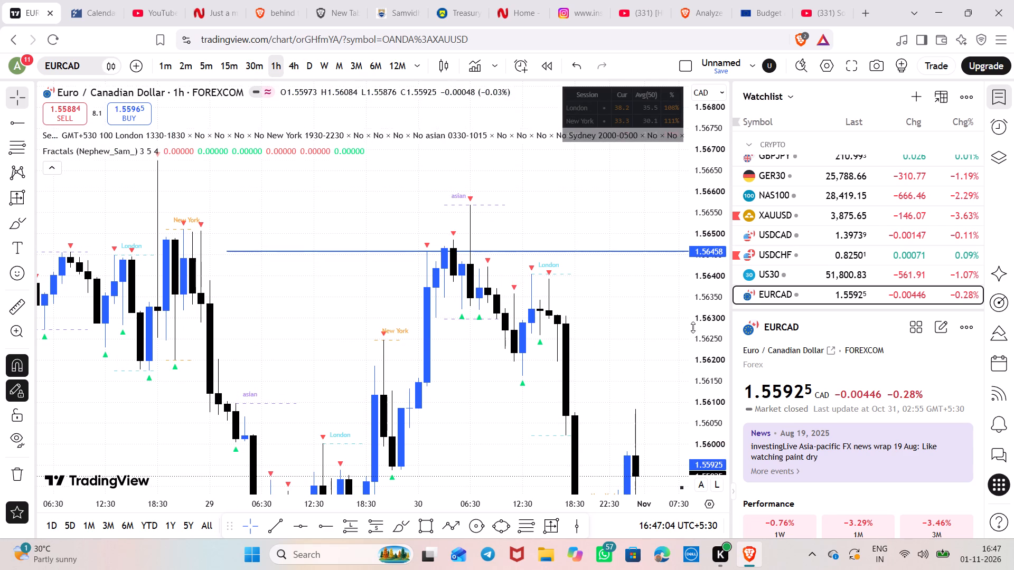
{"action": "scroll", "coordinate": [628, 331], "scroll_direction": "up", "scroll_amount": 5}
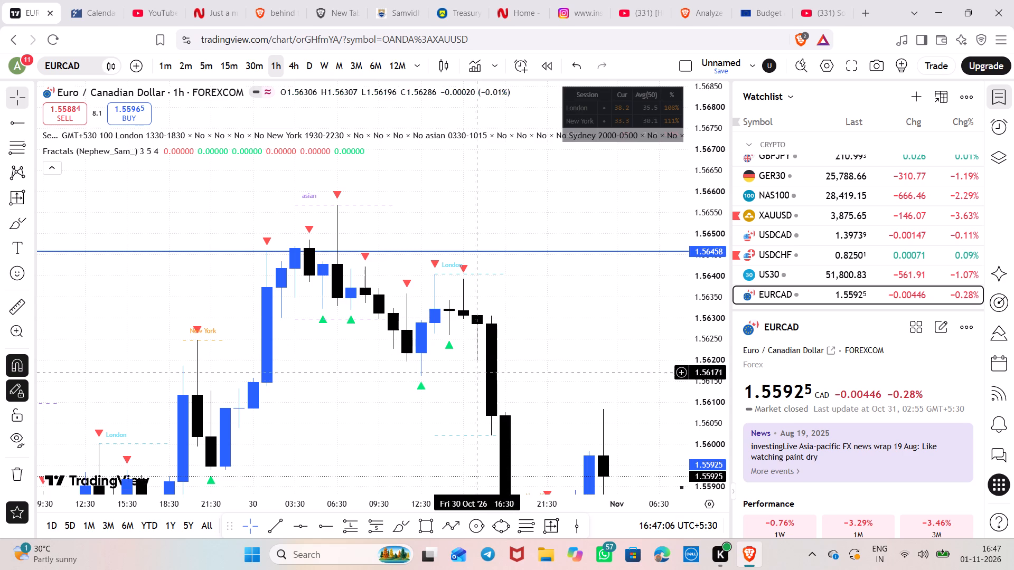
{"action": "left_click_drag", "start_coordinate": [420, 376], "coordinate": [447, 220]}
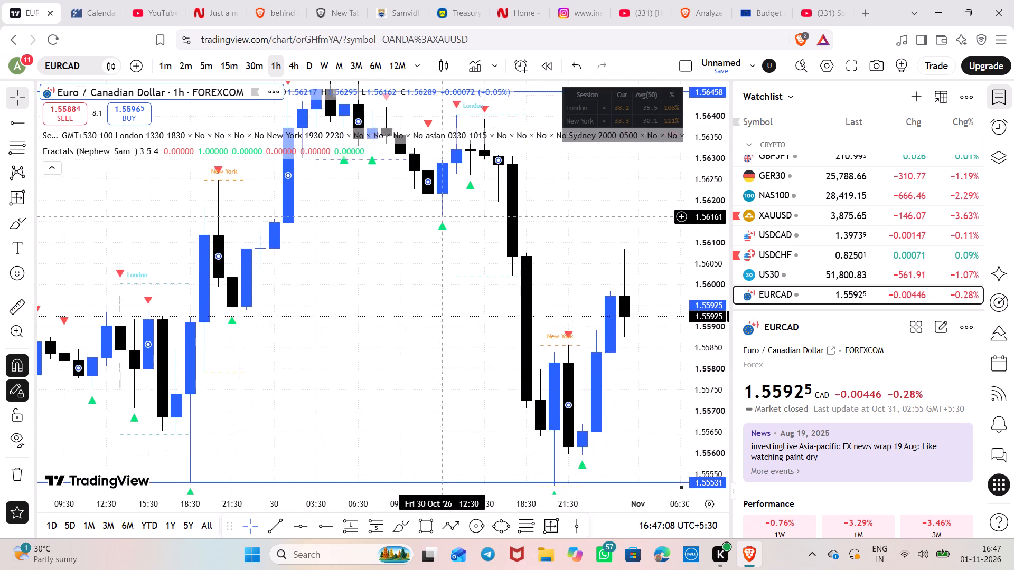
{"action": "left_click_drag", "start_coordinate": [447, 220], "coordinate": [527, 359]}
{"action": "scroll", "coordinate": [516, 319], "scroll_direction": "up", "scroll_amount": 4}
{"action": "scroll", "coordinate": [516, 319], "scroll_direction": "down", "scroll_amount": 4}
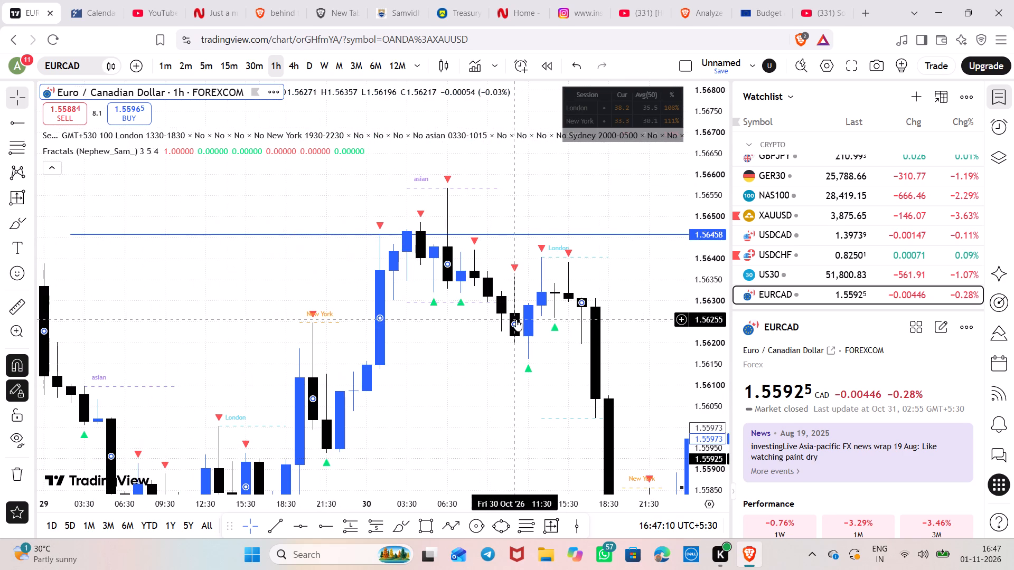
{"action": "scroll", "coordinate": [720, 317], "scroll_direction": "up", "scroll_amount": 2}
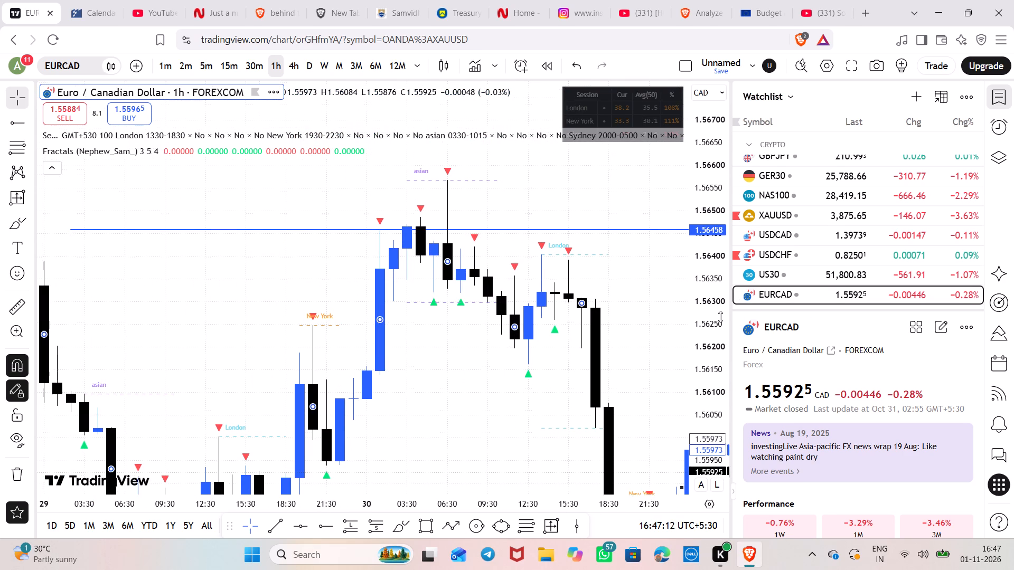
{"action": "scroll", "coordinate": [720, 317], "scroll_direction": "up", "scroll_amount": 1}
{"action": "scroll", "coordinate": [612, 340], "scroll_direction": "up", "scroll_amount": 2}
{"action": "scroll", "coordinate": [546, 372], "scroll_direction": "down", "scroll_amount": 3}
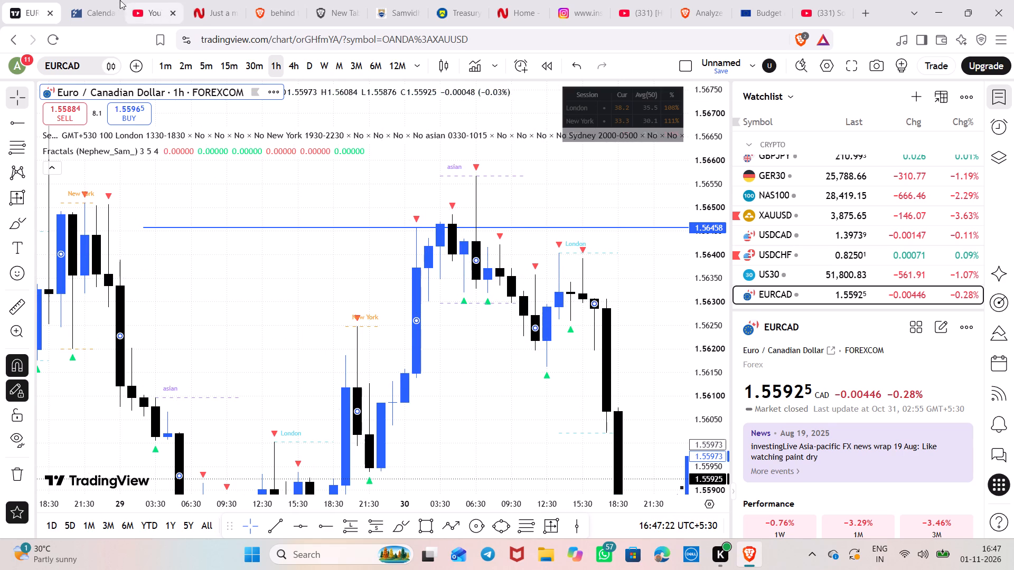
Review the Forex Factory economic calendar's EUR and CAD events around 28 to 30 October.
{"action": "left_click", "coordinate": [97, 0]}
{"action": "scroll", "coordinate": [342, 307], "scroll_direction": "down", "scroll_amount": 5}
{"action": "scroll", "coordinate": [335, 340], "scroll_direction": "up", "scroll_amount": 5}
{"action": "scroll", "coordinate": [335, 339], "scroll_direction": "down", "scroll_amount": 20}
{"action": "scroll", "coordinate": [335, 339], "scroll_direction": "down", "scroll_amount": 2}
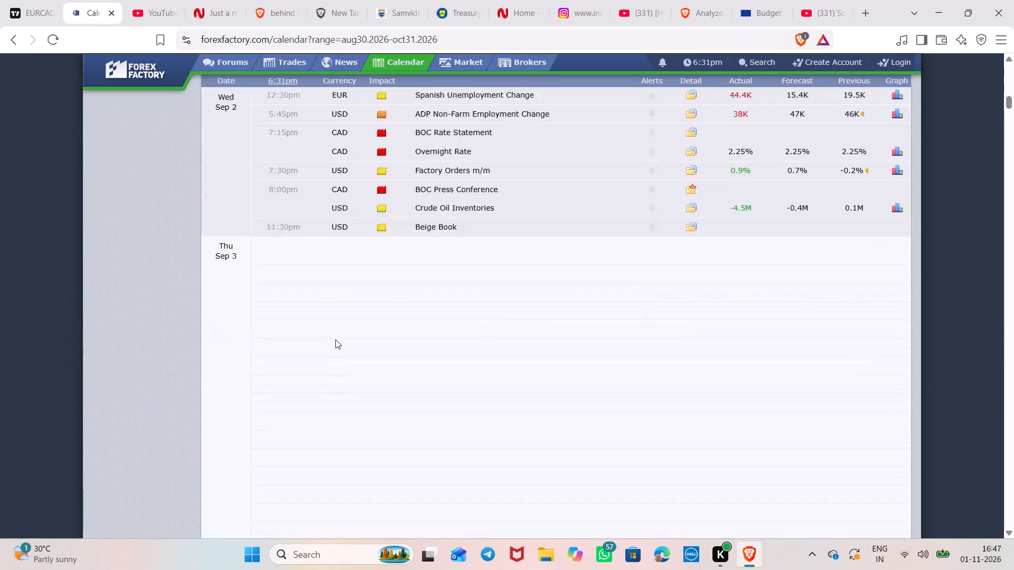
{"action": "scroll", "coordinate": [335, 339], "scroll_direction": "down", "scroll_amount": 20}
{"action": "scroll", "coordinate": [335, 339], "scroll_direction": "down", "scroll_amount": 17}
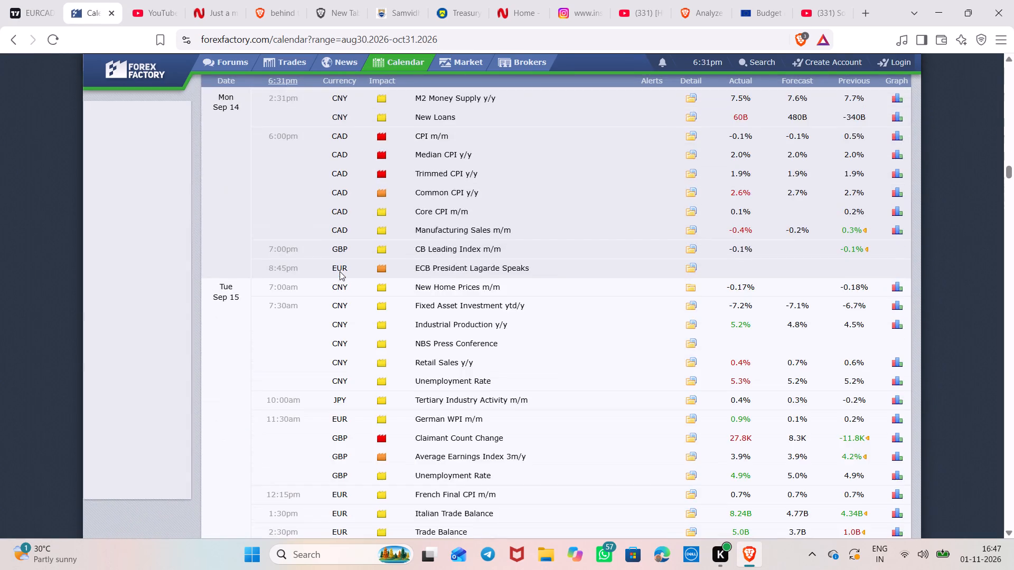
{"action": "scroll", "coordinate": [340, 272], "scroll_direction": "down", "scroll_amount": 20}
{"action": "scroll", "coordinate": [340, 272], "scroll_direction": "down", "scroll_amount": 19}
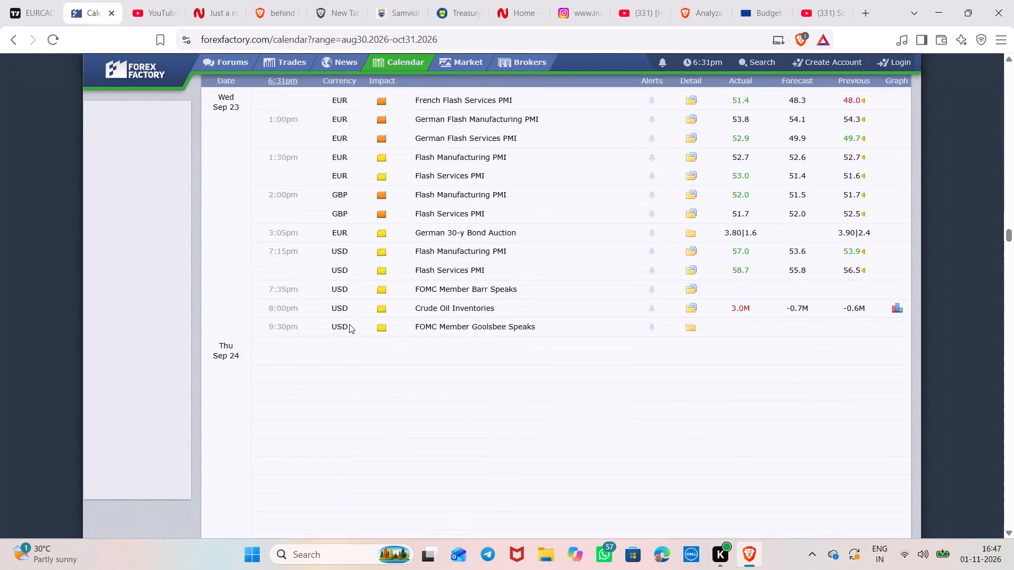
{"action": "scroll", "coordinate": [349, 324], "scroll_direction": "down", "scroll_amount": 20}
{"action": "scroll", "coordinate": [349, 324], "scroll_direction": "down", "scroll_amount": 20}
{"action": "scroll", "coordinate": [349, 324], "scroll_direction": "down", "scroll_amount": 1}
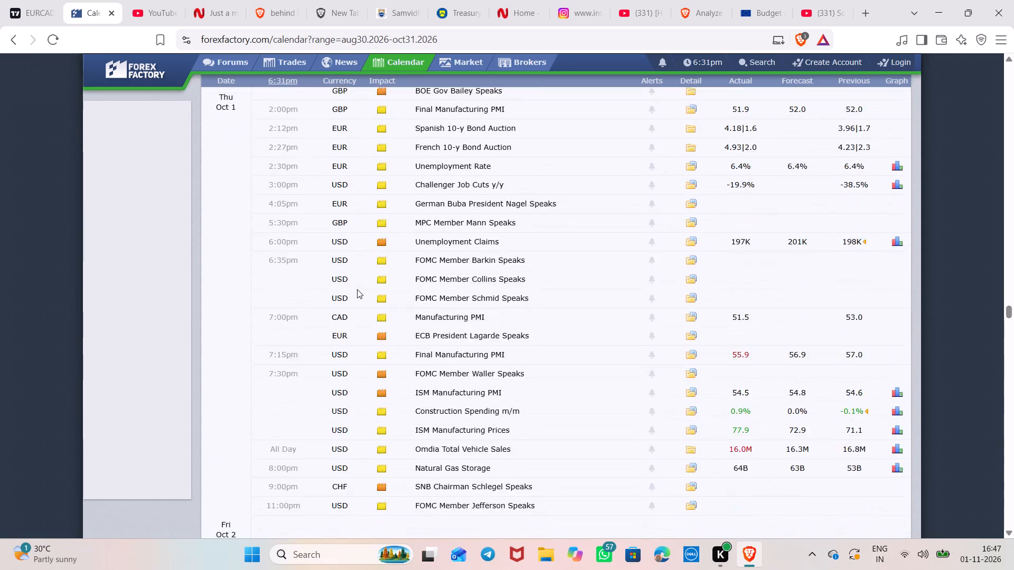
{"action": "scroll", "coordinate": [357, 289], "scroll_direction": "down", "scroll_amount": 20}
{"action": "scroll", "coordinate": [357, 289], "scroll_direction": "down", "scroll_amount": 20}
{"action": "scroll", "coordinate": [357, 289], "scroll_direction": "down", "scroll_amount": 1}
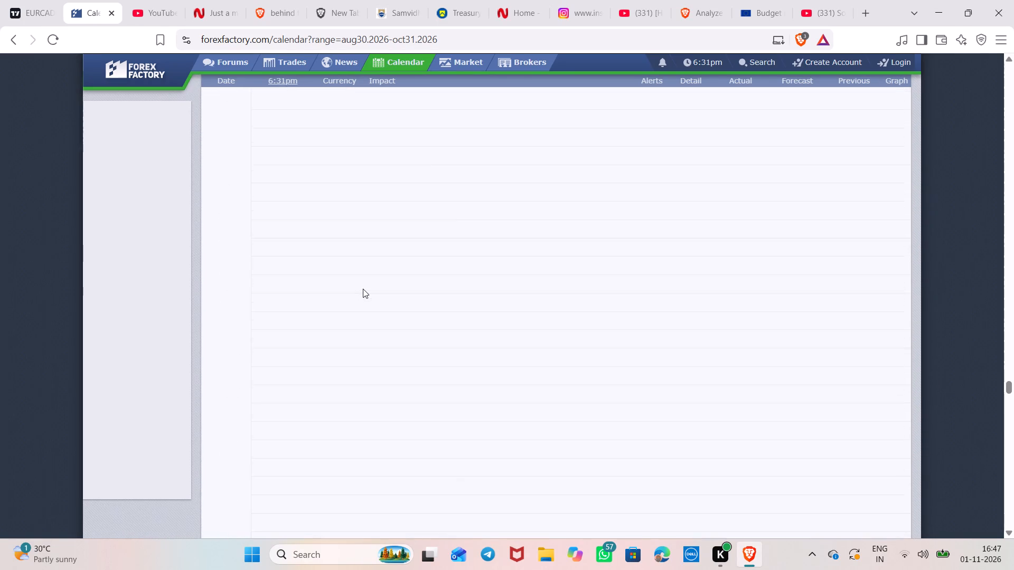
{"action": "scroll", "coordinate": [363, 289], "scroll_direction": "down", "scroll_amount": 20}
{"action": "scroll", "coordinate": [363, 289], "scroll_direction": "down", "scroll_amount": 20}
{"action": "scroll", "coordinate": [363, 289], "scroll_direction": "down", "scroll_amount": 1}
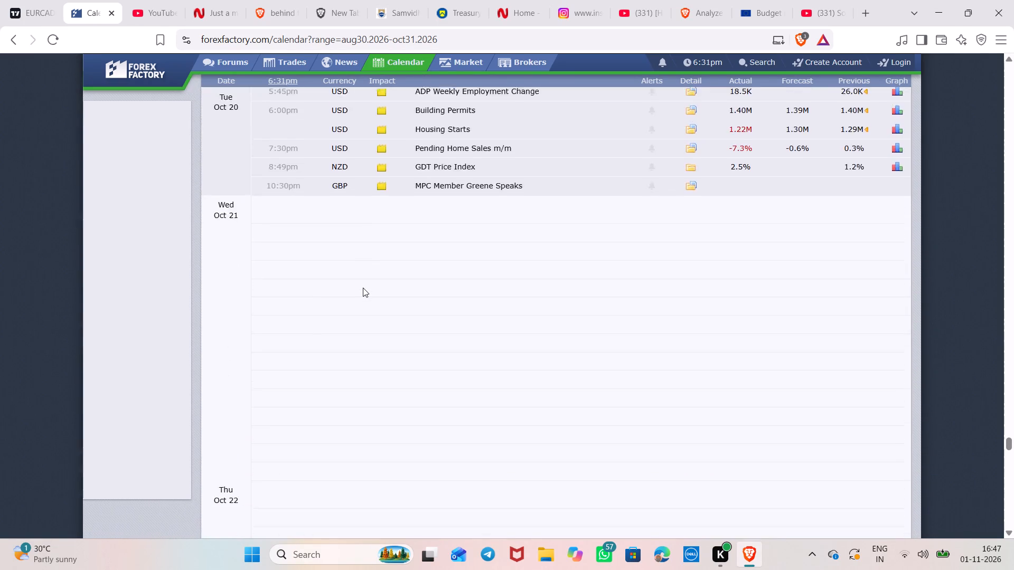
{"action": "scroll", "coordinate": [363, 288], "scroll_direction": "down", "scroll_amount": 17}
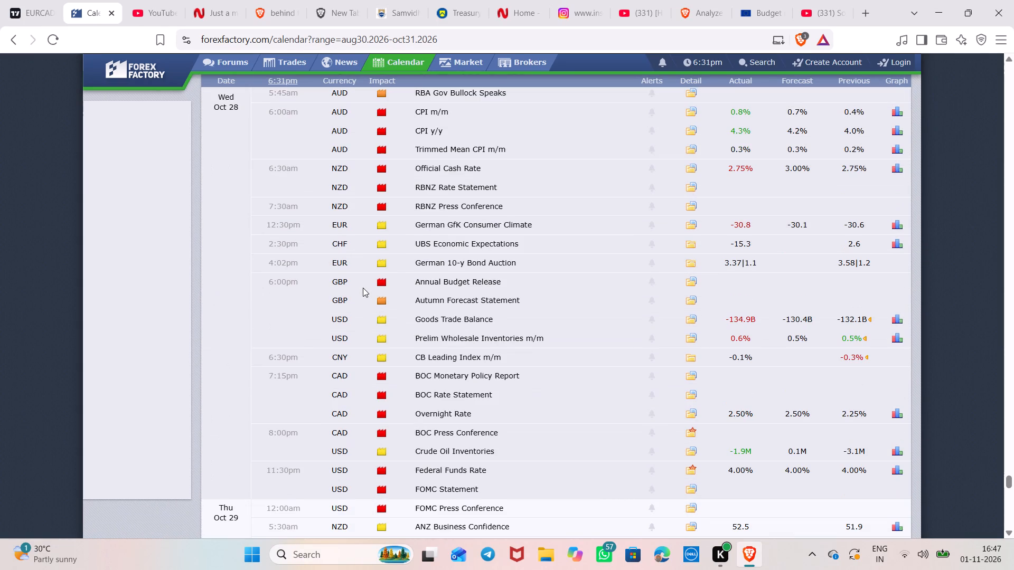
{"action": "scroll", "coordinate": [363, 288], "scroll_direction": "down", "scroll_amount": 9}
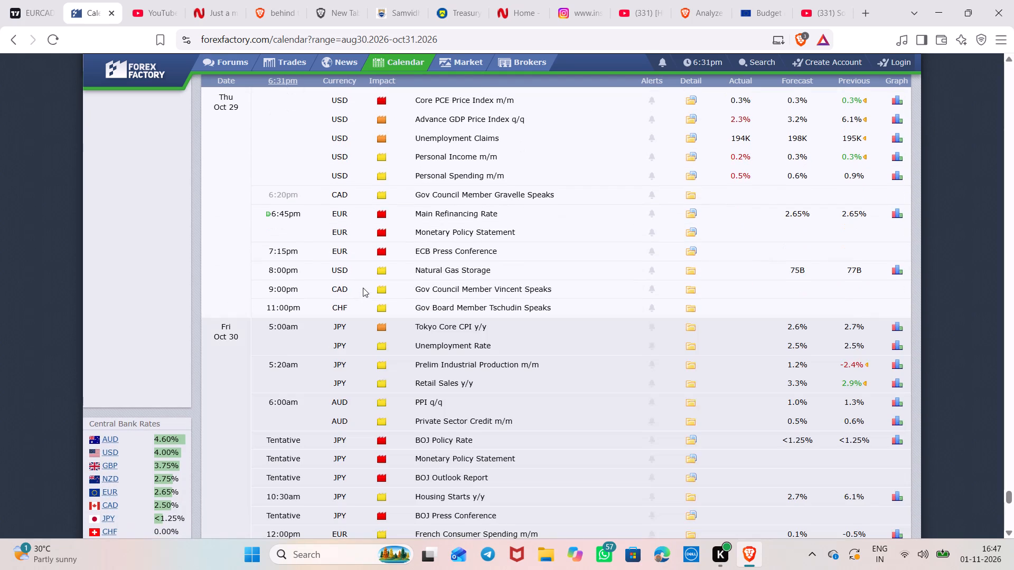
{"action": "scroll", "coordinate": [363, 288], "scroll_direction": "down", "scroll_amount": 3}
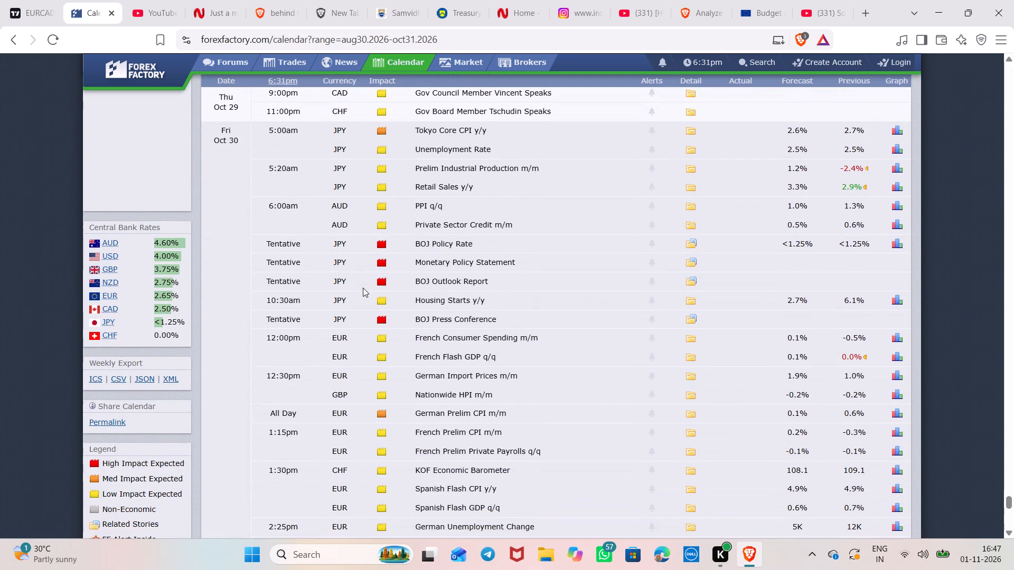
{"action": "scroll", "coordinate": [363, 288], "scroll_direction": "down", "scroll_amount": 3}
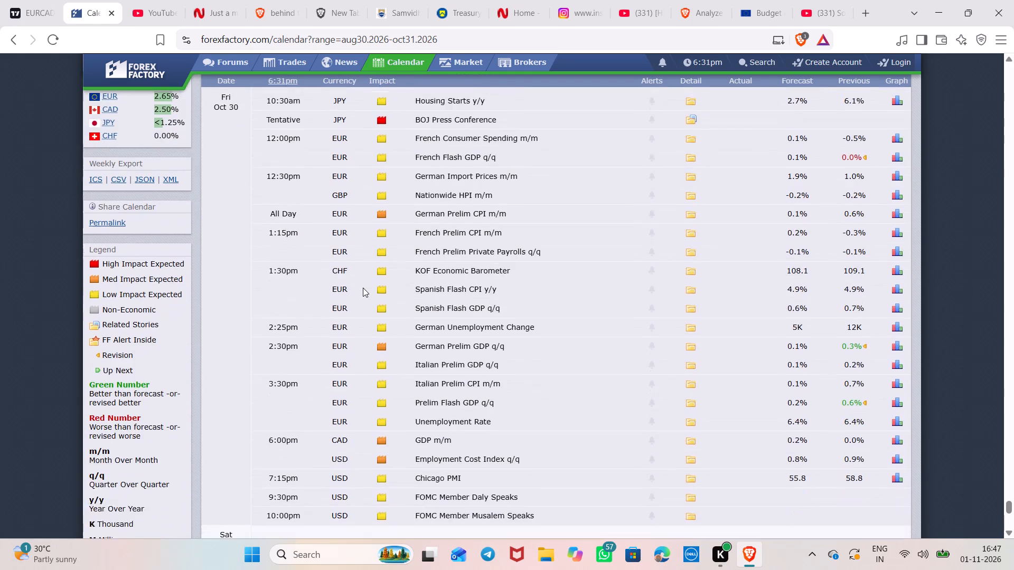
{"action": "scroll", "coordinate": [363, 288], "scroll_direction": "down", "scroll_amount": 1}
{"action": "scroll", "coordinate": [363, 288], "scroll_direction": "up", "scroll_amount": 2}
Place a horizontal ray at 1.56311 from the close of EURCAD's 30 October 06:30 candle on the 4-hour chart.
{"action": "left_click", "coordinate": [1, 0]}
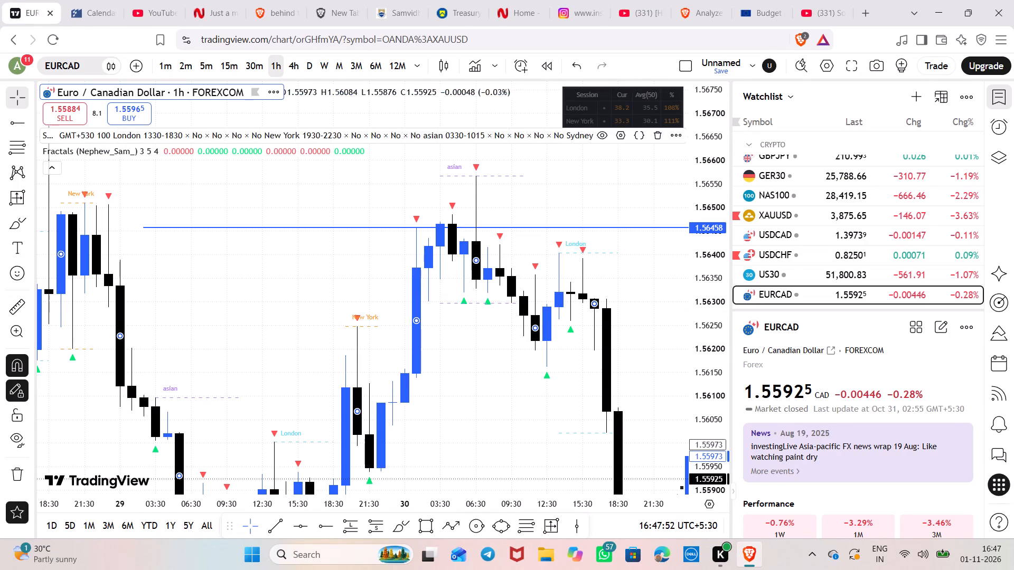
{"action": "left_click", "coordinate": [292, 70]}
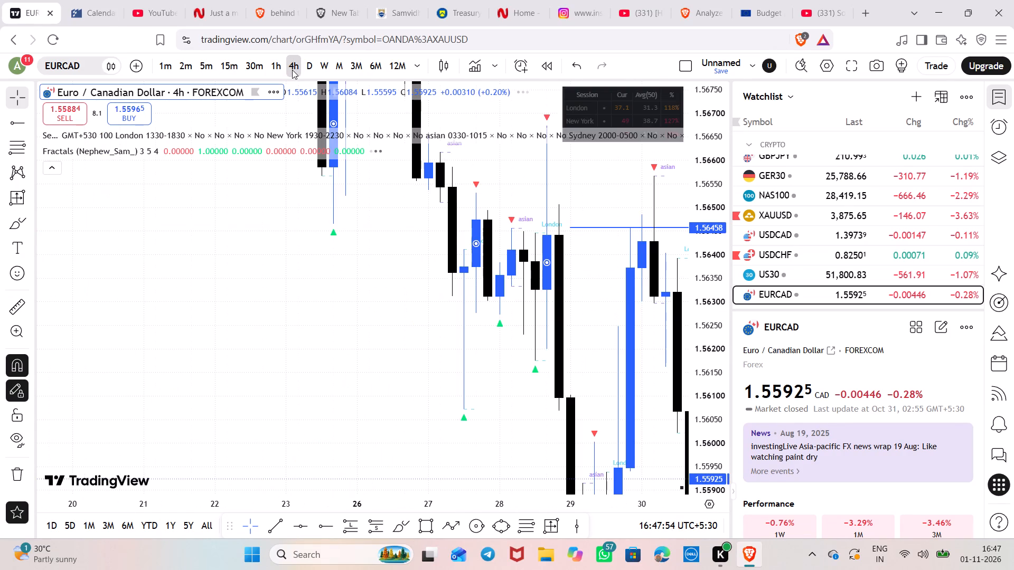
{"action": "scroll", "coordinate": [622, 300], "scroll_direction": "up", "scroll_amount": 5}
{"action": "left_click_drag", "start_coordinate": [624, 340], "coordinate": [427, 329]}
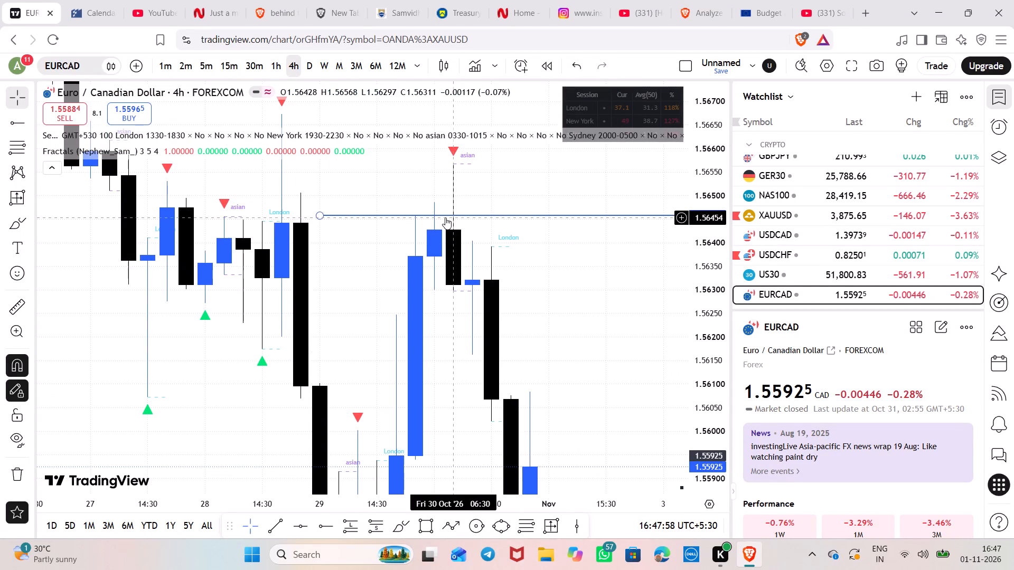
{"action": "scroll", "coordinate": [502, 362], "scroll_direction": "down", "scroll_amount": 3}
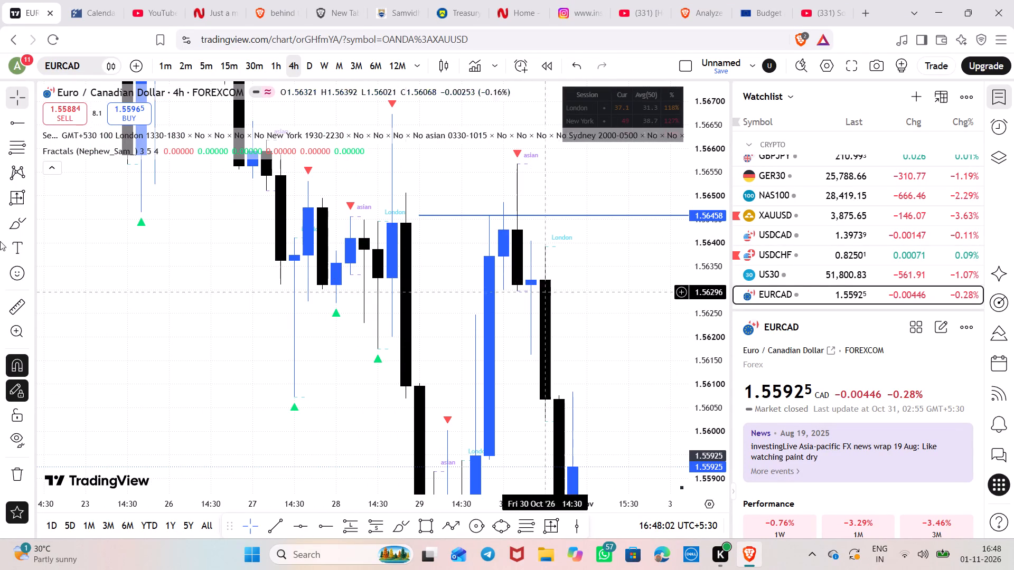
{"action": "left_click", "coordinate": [2, 121]}
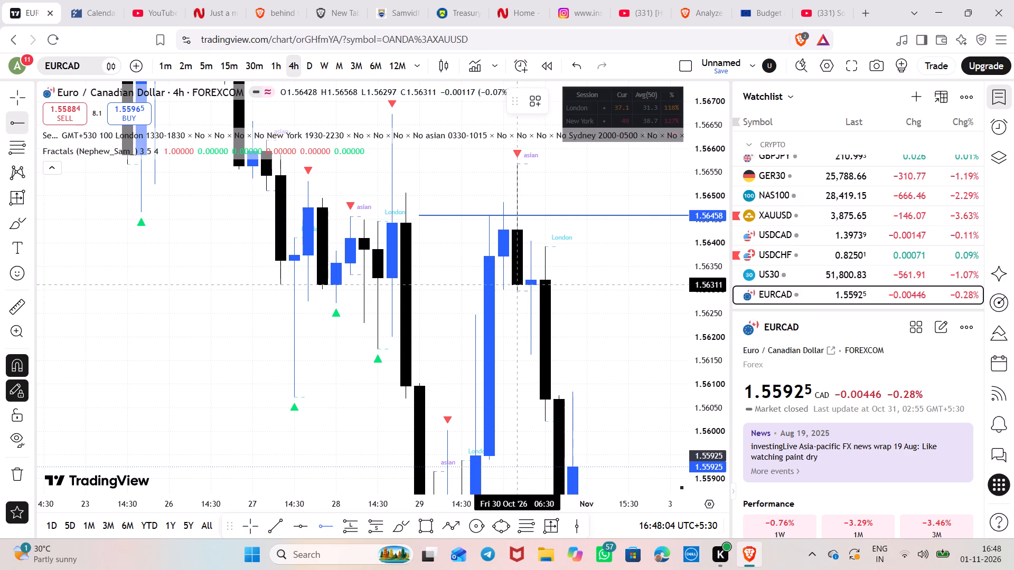
{"action": "left_click", "coordinate": [511, 283]}
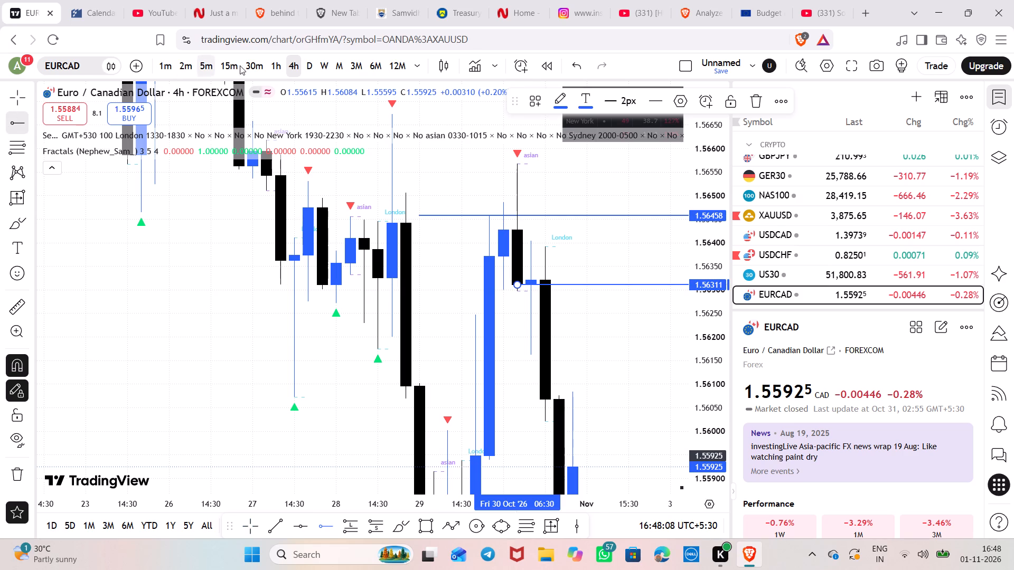
{"action": "left_click_drag", "start_coordinate": [271, 69], "coordinate": [260, 69]}
{"action": "left_click", "coordinate": [0, 83]}
{"action": "left_click", "coordinate": [17, 99]}
Examine EURCAD's 1-hour price action around the 1.56458 and 1.56311 rays on 29 and 30 October.
{"action": "left_click", "coordinate": [274, 60]}
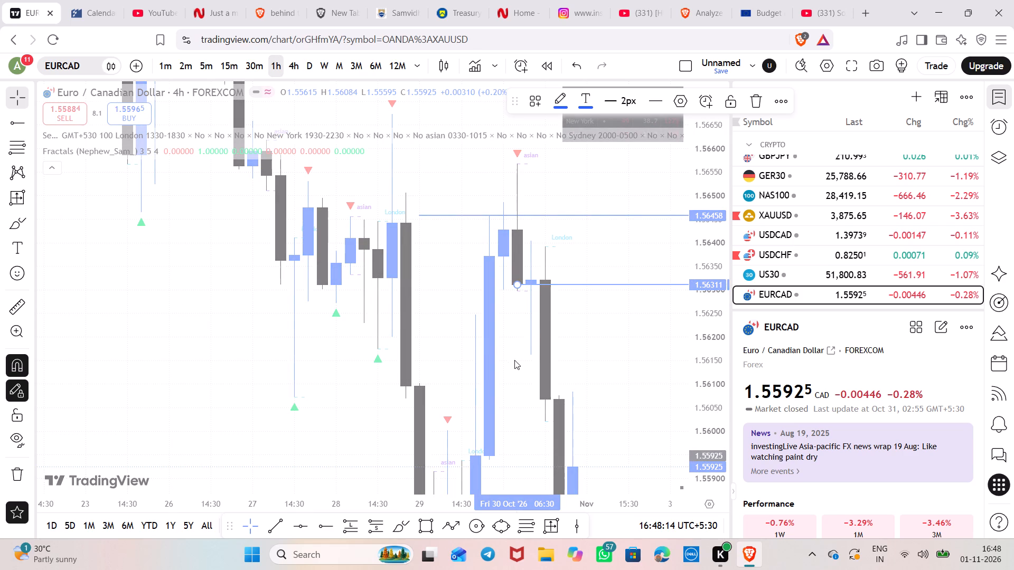
{"action": "scroll", "coordinate": [514, 357], "scroll_direction": "down", "scroll_amount": 2}
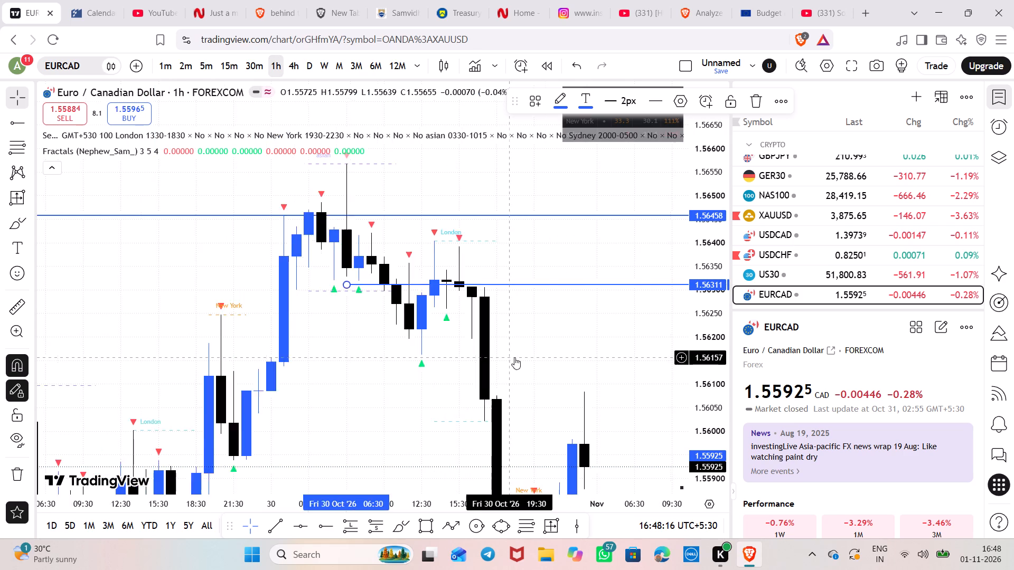
{"action": "scroll", "coordinate": [514, 357], "scroll_direction": "down", "scroll_amount": 2}
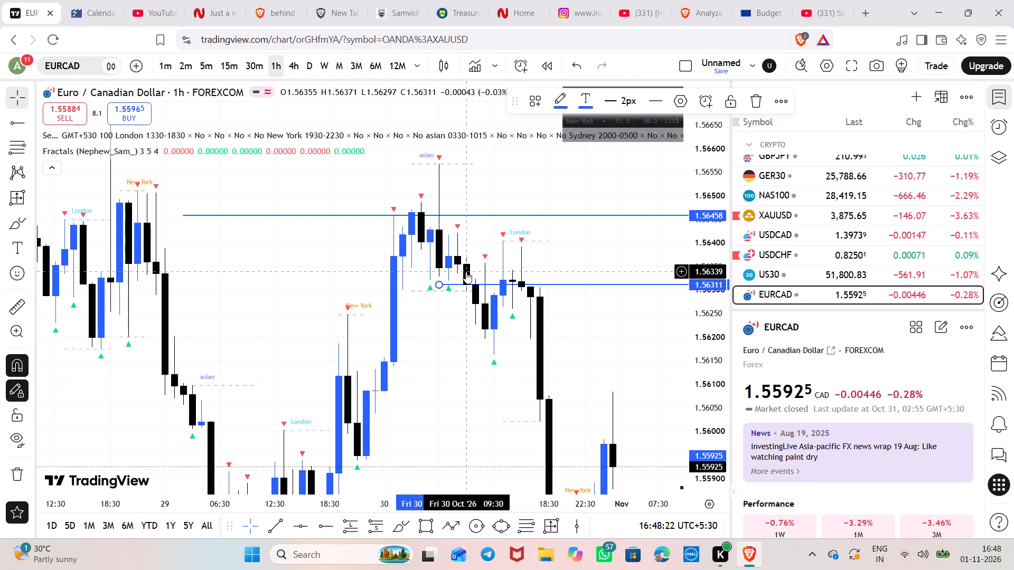
{"action": "scroll", "coordinate": [720, 228], "scroll_direction": "down", "scroll_amount": 8}
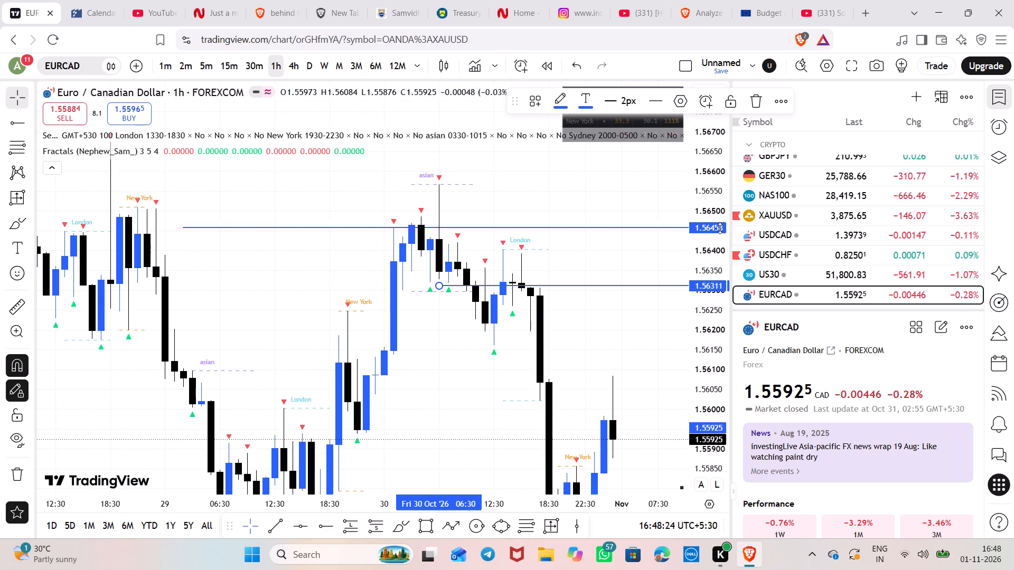
{"action": "scroll", "coordinate": [720, 228], "scroll_direction": "down", "scroll_amount": 5}
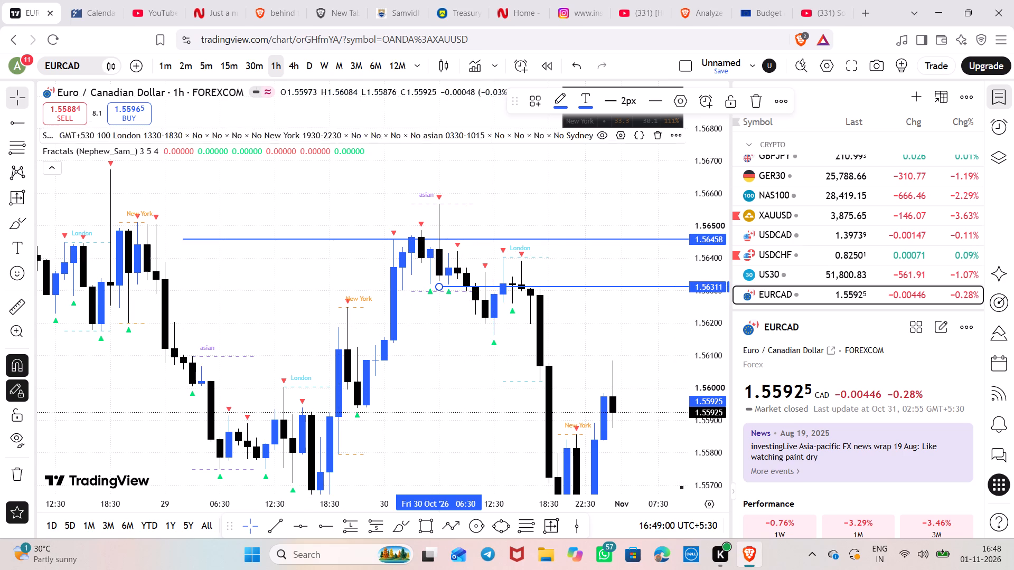
Examine EURCAD's 15-minute price action on 30 October across the Asian, London and New York sessions relative to the three rays.
{"action": "left_click", "coordinate": [234, 56]}
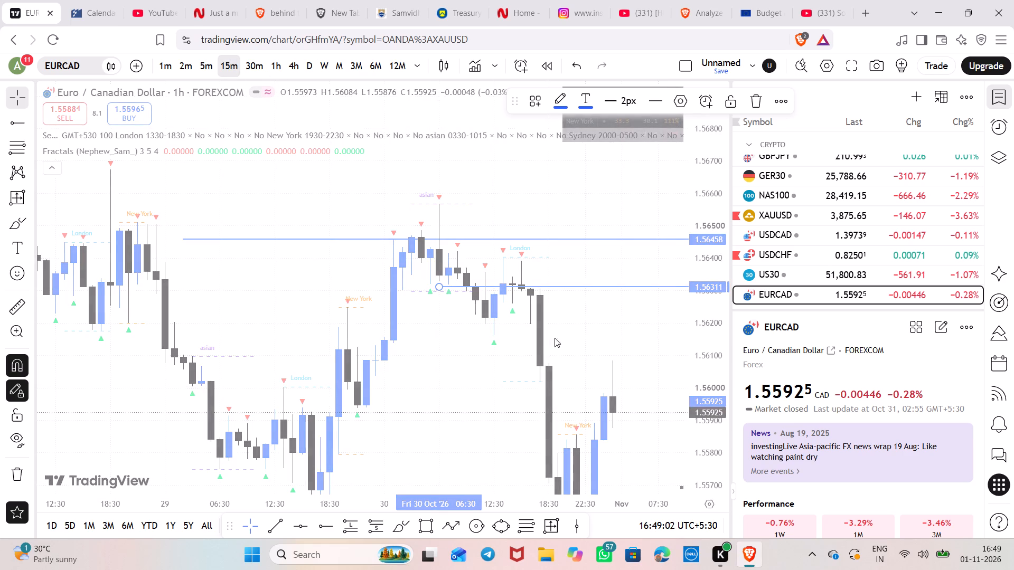
{"action": "scroll", "coordinate": [546, 319], "scroll_direction": "down", "scroll_amount": 7}
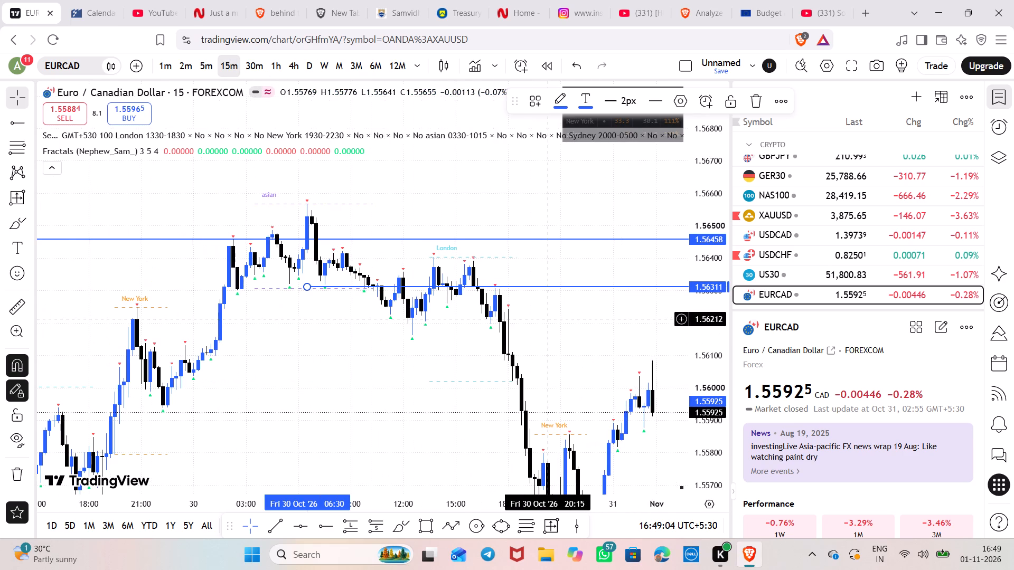
{"action": "scroll", "coordinate": [621, 343], "scroll_direction": "up", "scroll_amount": 6}
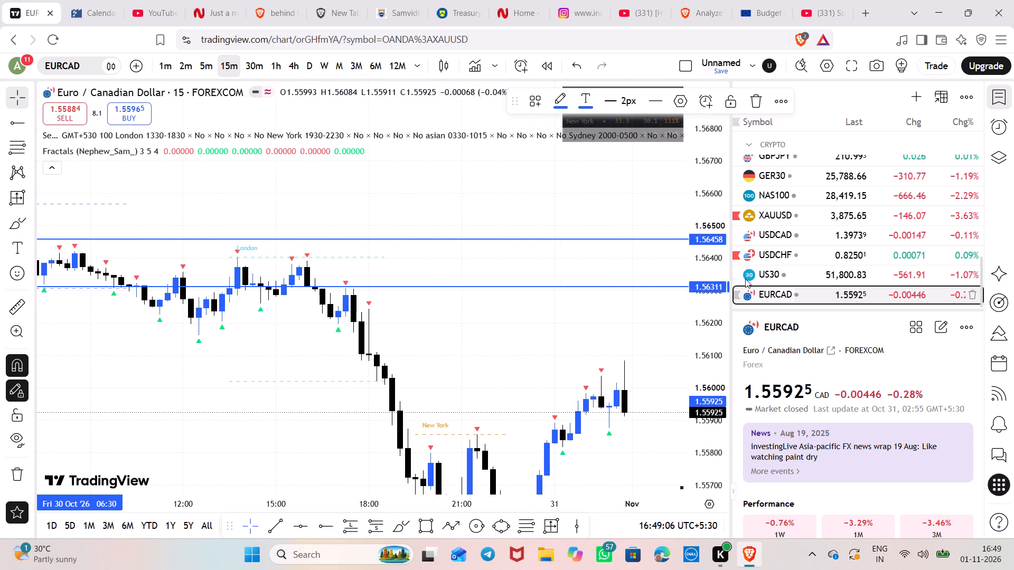
{"action": "scroll", "coordinate": [713, 268], "scroll_direction": "up", "scroll_amount": 20}
{"action": "scroll", "coordinate": [713, 268], "scroll_direction": "up", "scroll_amount": 5}
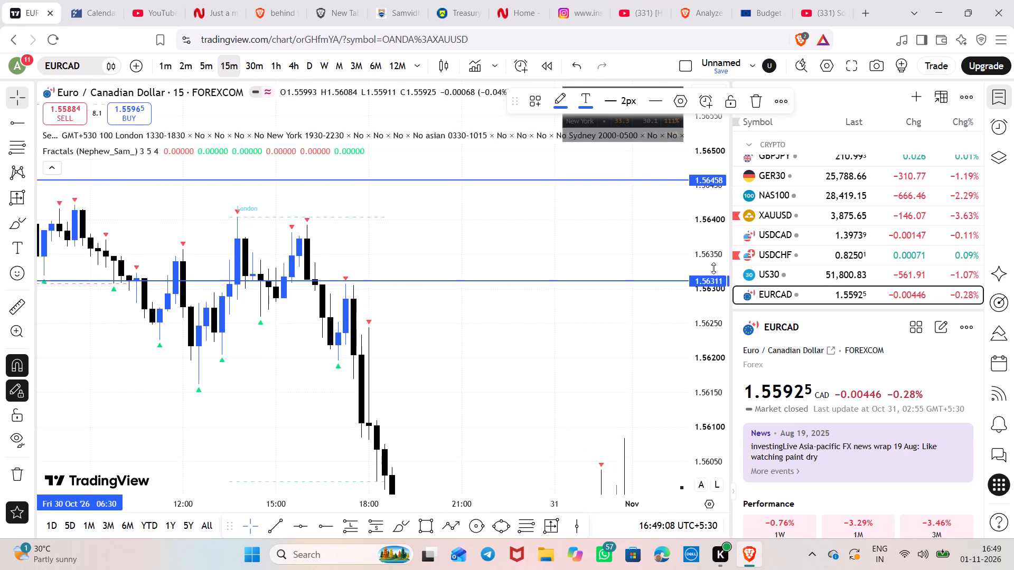
{"action": "scroll", "coordinate": [713, 268], "scroll_direction": "up", "scroll_amount": 12}
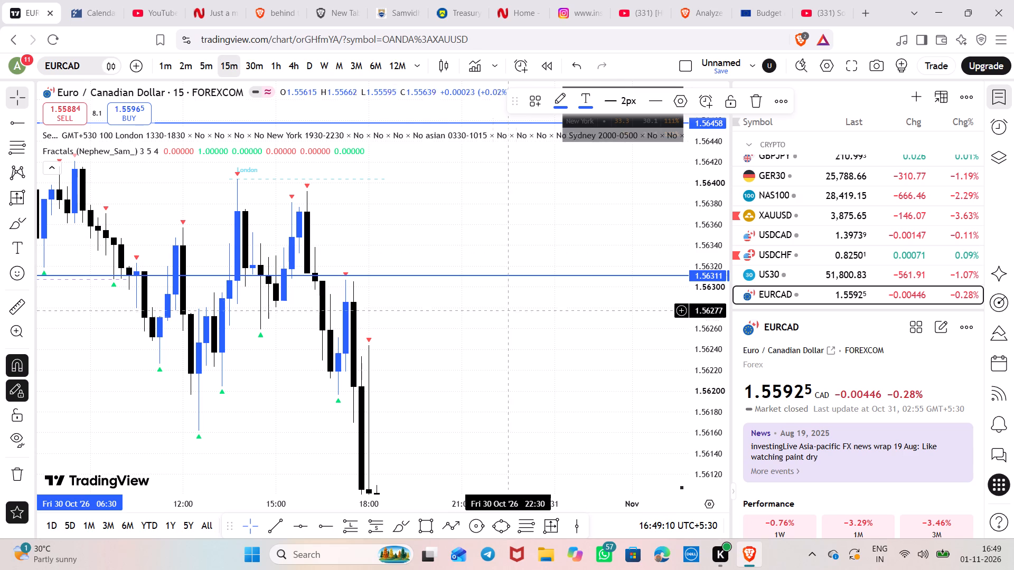
{"action": "left_click_drag", "start_coordinate": [468, 244], "coordinate": [666, 288]}
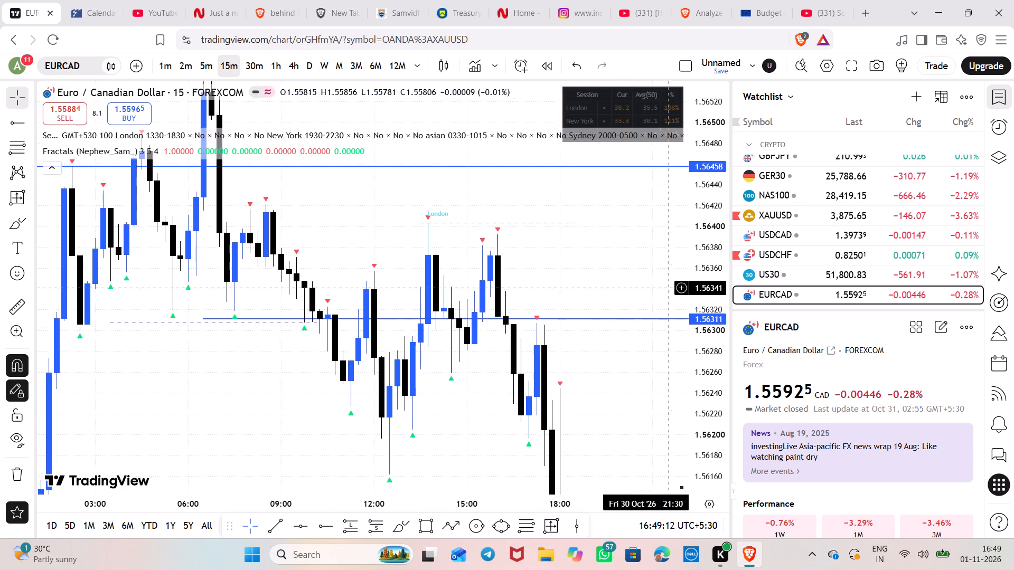
{"action": "scroll", "coordinate": [545, 271], "scroll_direction": "up", "scroll_amount": 2}
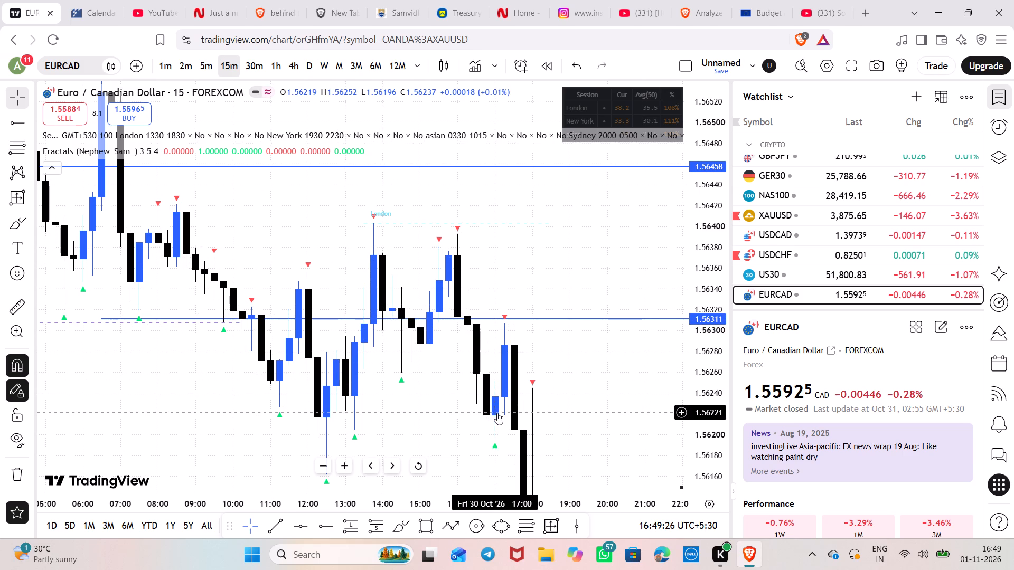
{"action": "left_click_drag", "start_coordinate": [497, 413], "coordinate": [438, 209]}
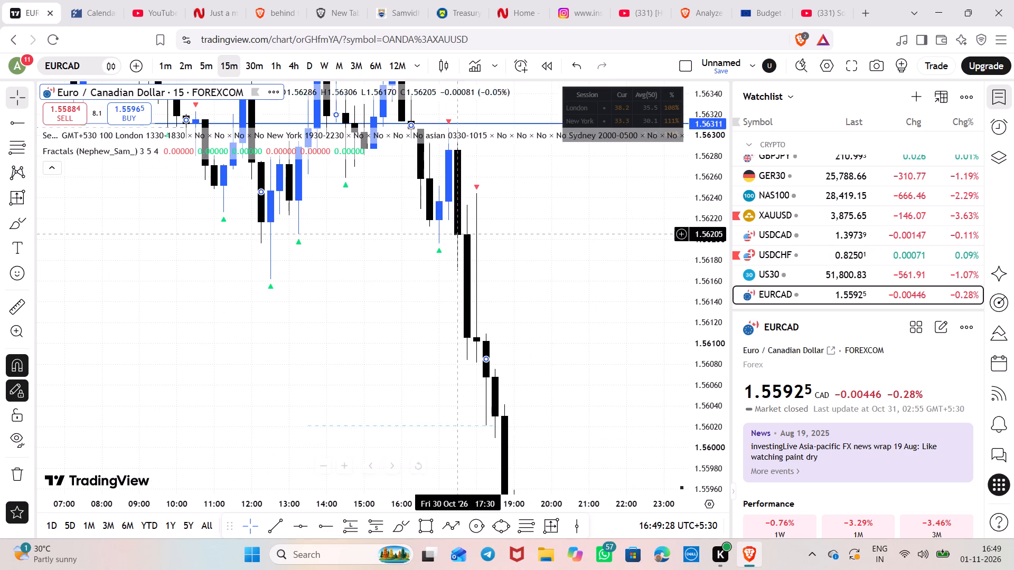
{"action": "scroll", "coordinate": [710, 317], "scroll_direction": "down", "scroll_amount": 20}
{"action": "scroll", "coordinate": [710, 317], "scroll_direction": "down", "scroll_amount": 1}
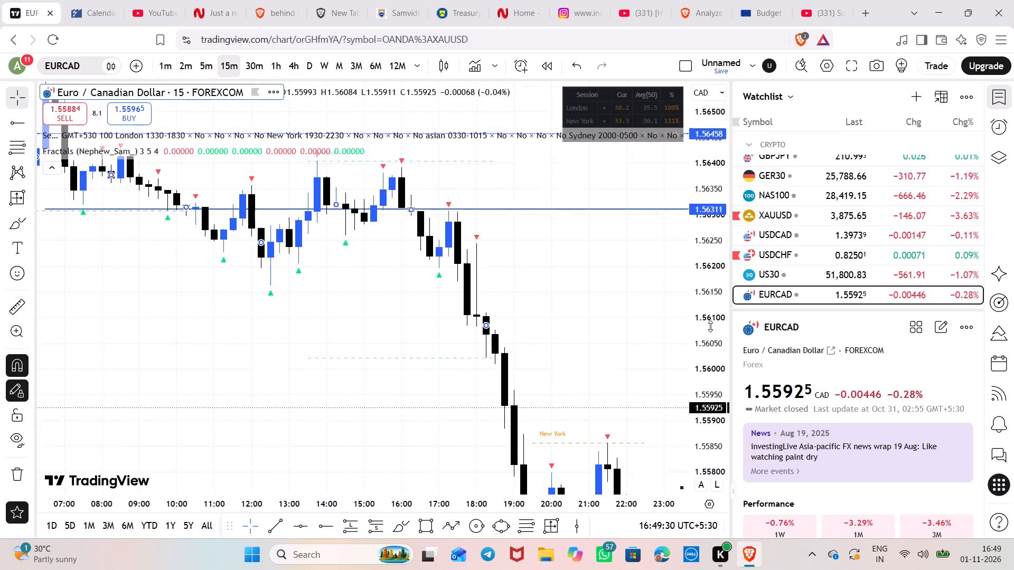
{"action": "scroll", "coordinate": [710, 326], "scroll_direction": "down", "scroll_amount": 12}
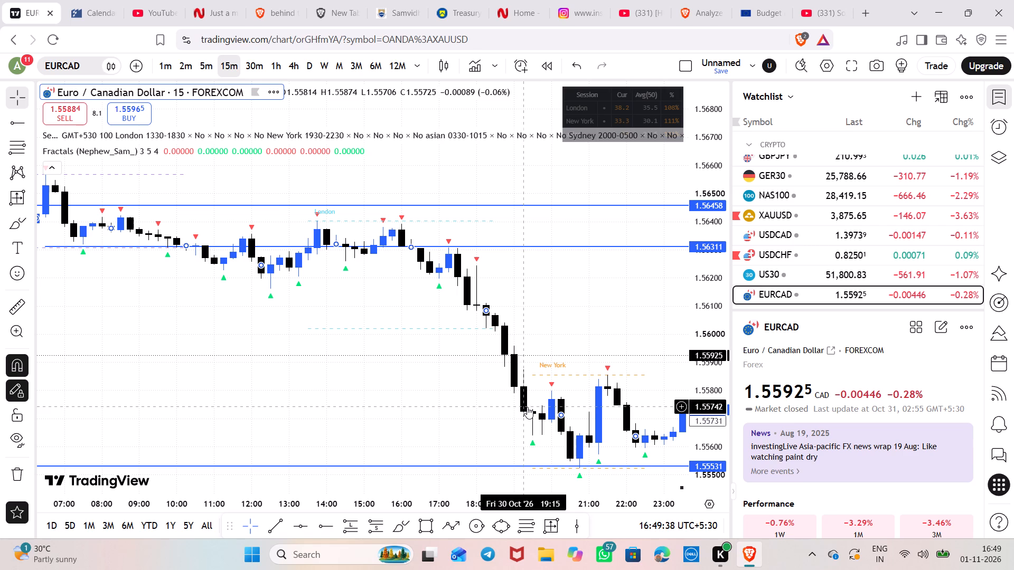
{"action": "scroll", "coordinate": [527, 407], "scroll_direction": "down", "scroll_amount": 4}
{"action": "left_click_drag", "start_coordinate": [527, 407], "coordinate": [476, 432]}
{"action": "scroll", "coordinate": [499, 393], "scroll_direction": "down", "scroll_amount": 6}
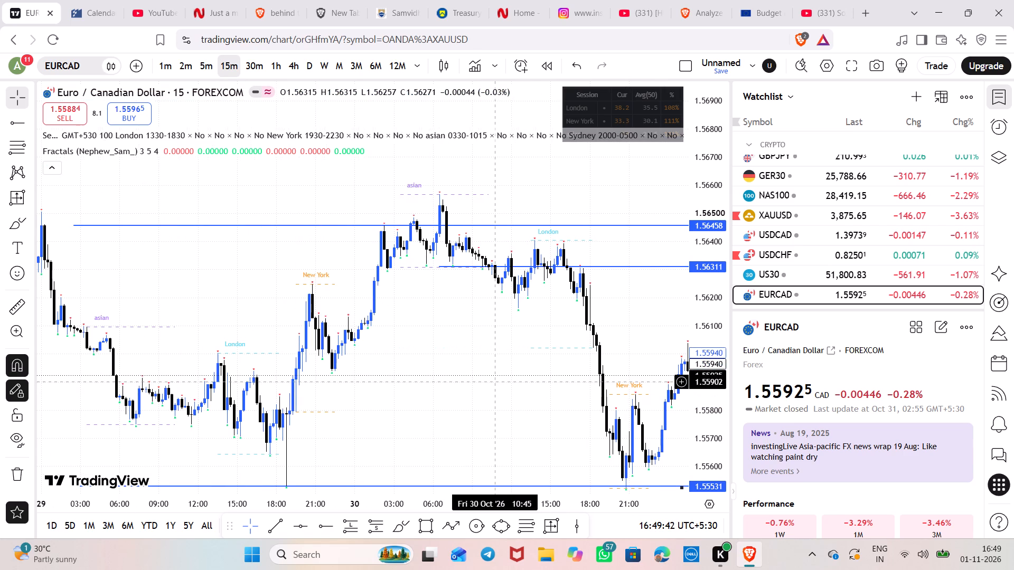
{"action": "left_click_drag", "start_coordinate": [494, 382], "coordinate": [394, 377]}
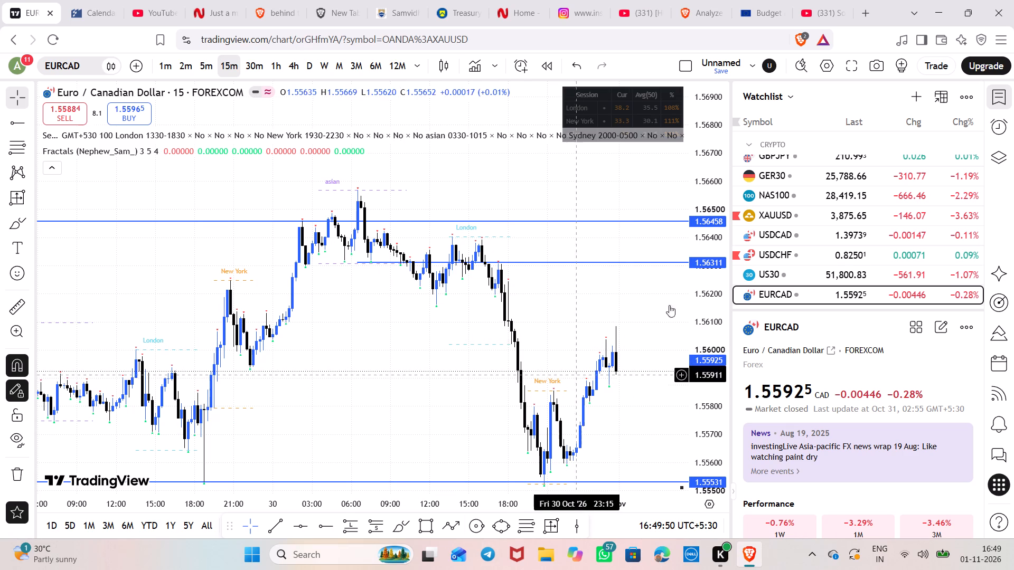
Look through the watchlist's instruments across its futures, forex and crypto sections.
{"action": "scroll", "coordinate": [748, 264], "scroll_direction": "down", "scroll_amount": 5}
{"action": "scroll", "coordinate": [754, 270], "scroll_direction": "up", "scroll_amount": 5}
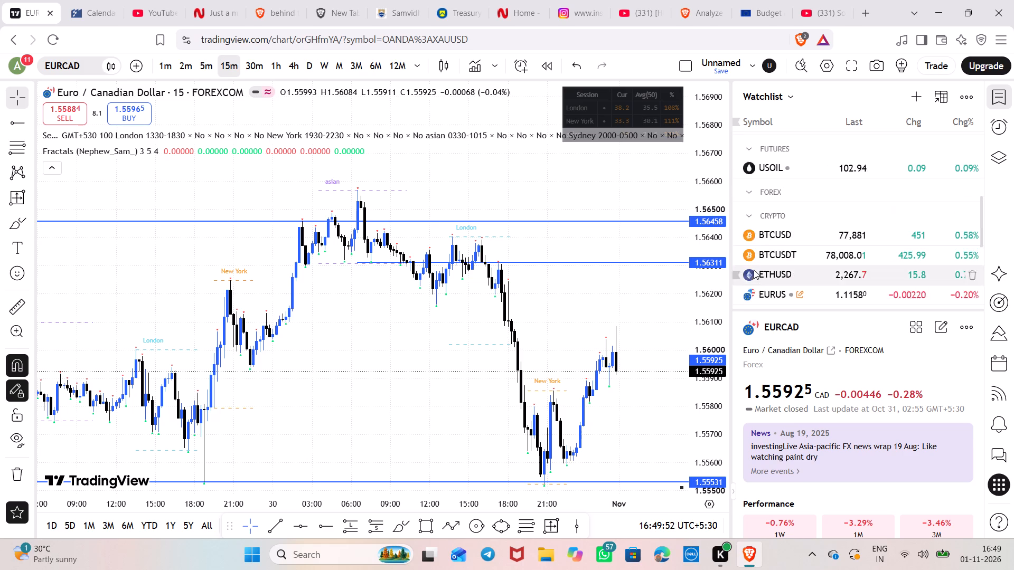
{"action": "scroll", "coordinate": [754, 270], "scroll_direction": "up", "scroll_amount": 6}
{"action": "scroll", "coordinate": [753, 267], "scroll_direction": "down", "scroll_amount": 12}
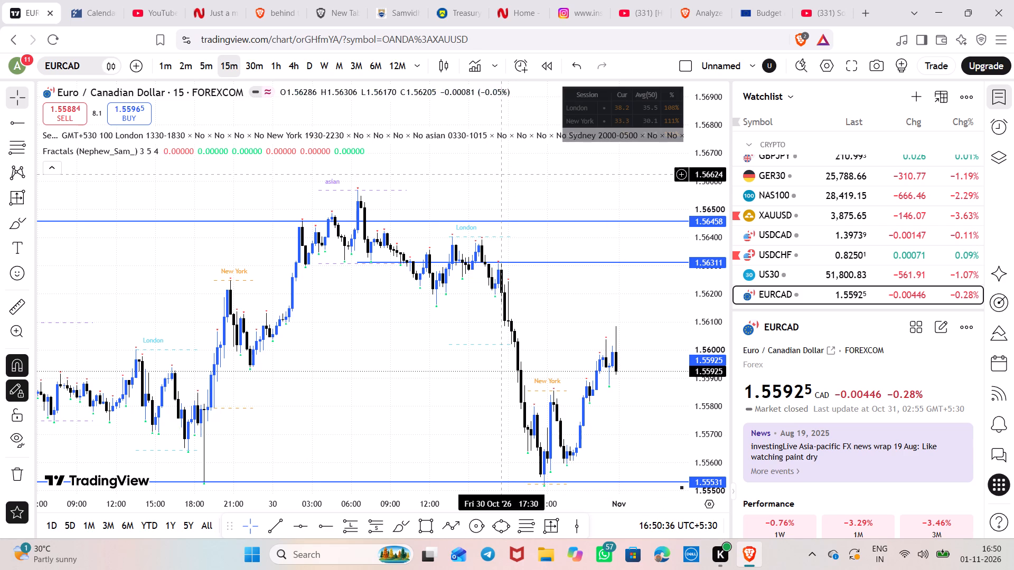
Switch to the YouTube live stream "[HINDI] BMIC 2026 | Day 3" and start its playback.
{"action": "left_click", "coordinate": [637, 0]}
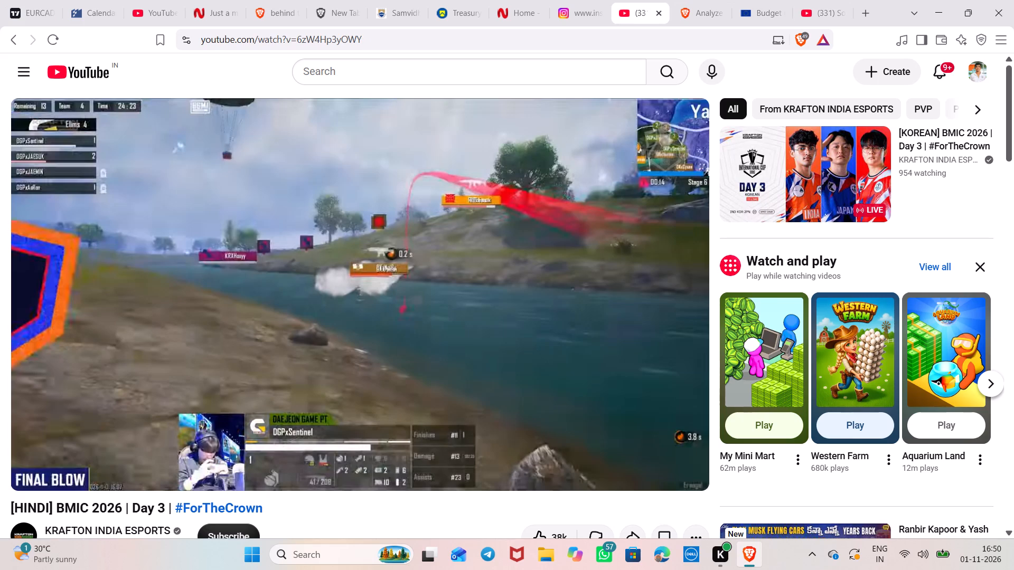
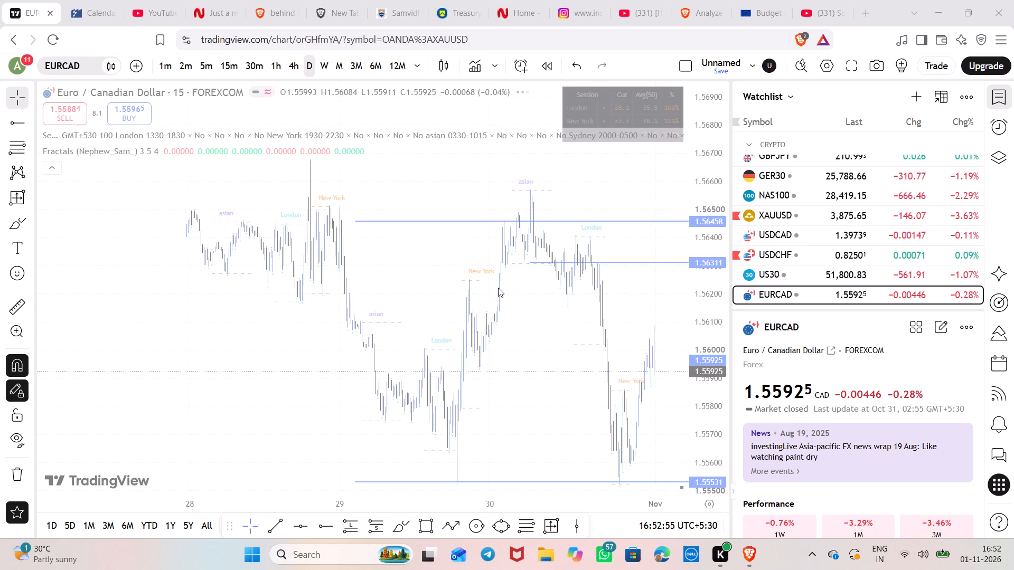
Delete the horizontal ray at 1.56311 from EURCAD's daily chart.
{"action": "scroll", "coordinate": [546, 325], "scroll_direction": "up", "scroll_amount": 6}
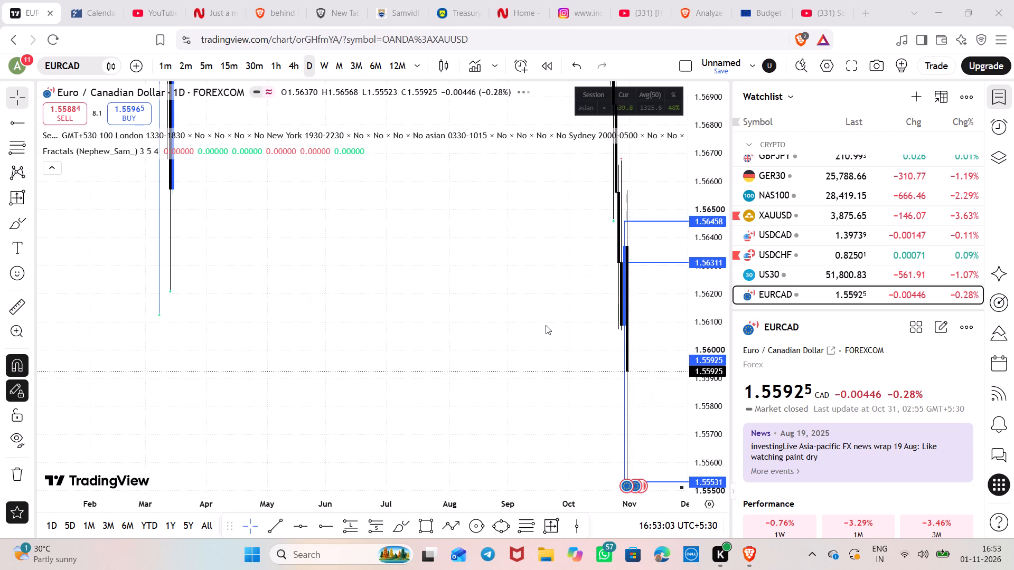
{"action": "scroll", "coordinate": [546, 325], "scroll_direction": "up", "scroll_amount": 5}
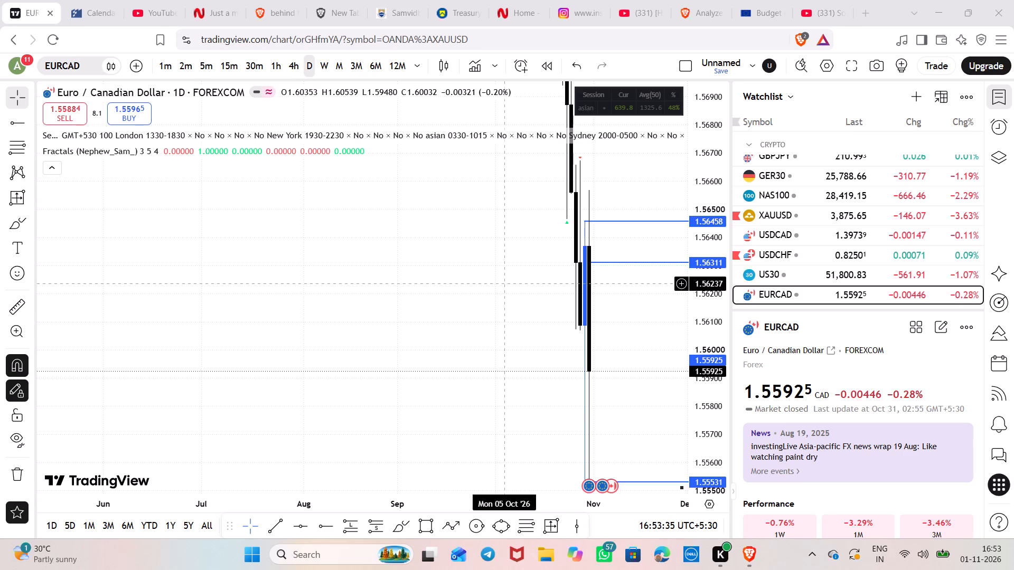
{"action": "left_click_drag", "start_coordinate": [523, 237], "coordinate": [358, 320]}
{"action": "scroll", "coordinate": [358, 320], "scroll_direction": "up", "scroll_amount": 5}
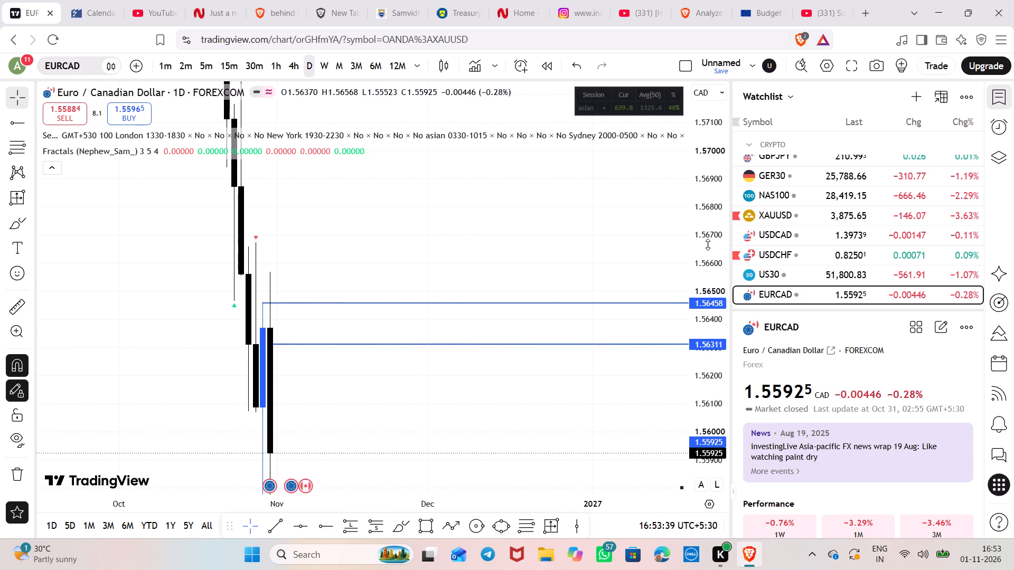
{"action": "scroll", "coordinate": [709, 244], "scroll_direction": "down", "scroll_amount": 20}
{"action": "scroll", "coordinate": [709, 244], "scroll_direction": "down", "scroll_amount": 8}
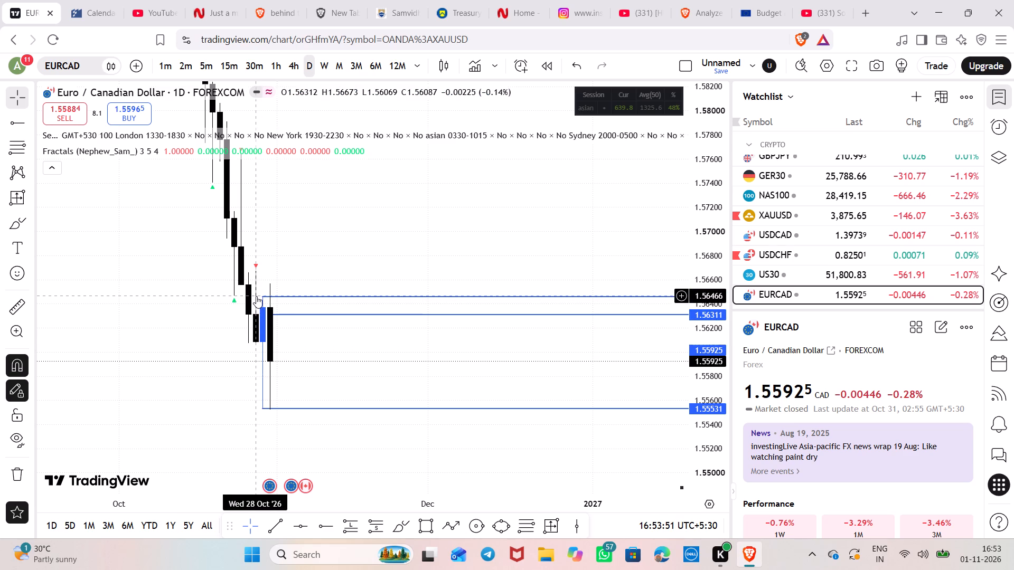
{"action": "left_click", "coordinate": [308, 315]}
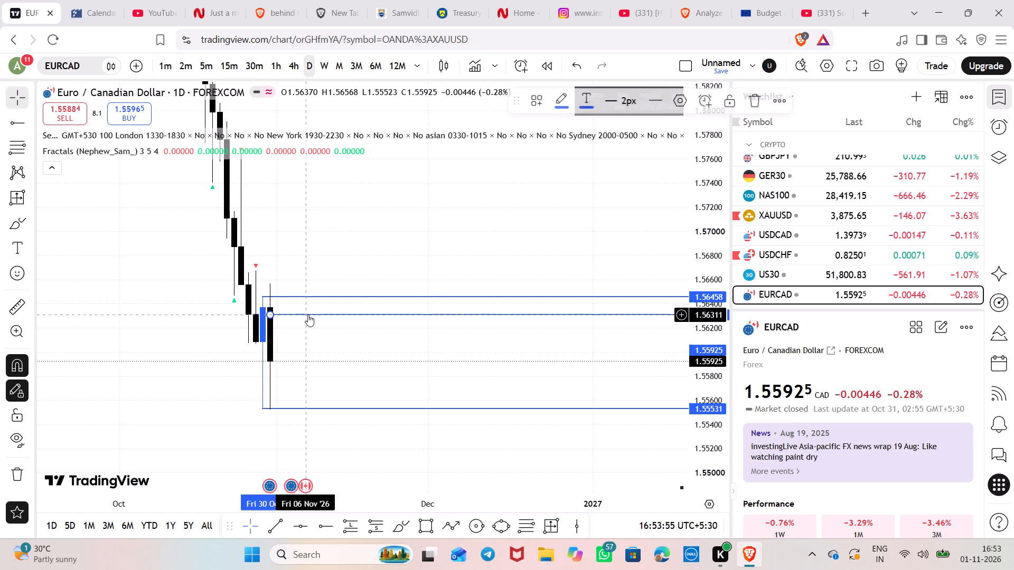
{"action": "left_click", "coordinate": [757, 102]}
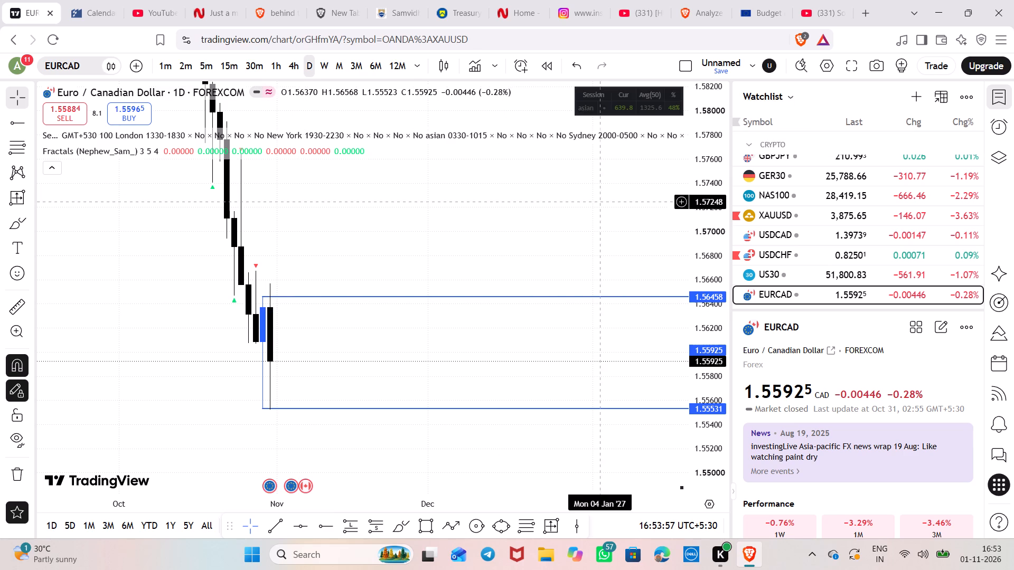
Examine EURCAD's daily price action through October relative to the 1.56458 and 1.55531 rays.
{"action": "left_click_drag", "start_coordinate": [279, 196], "coordinate": [281, 198]}
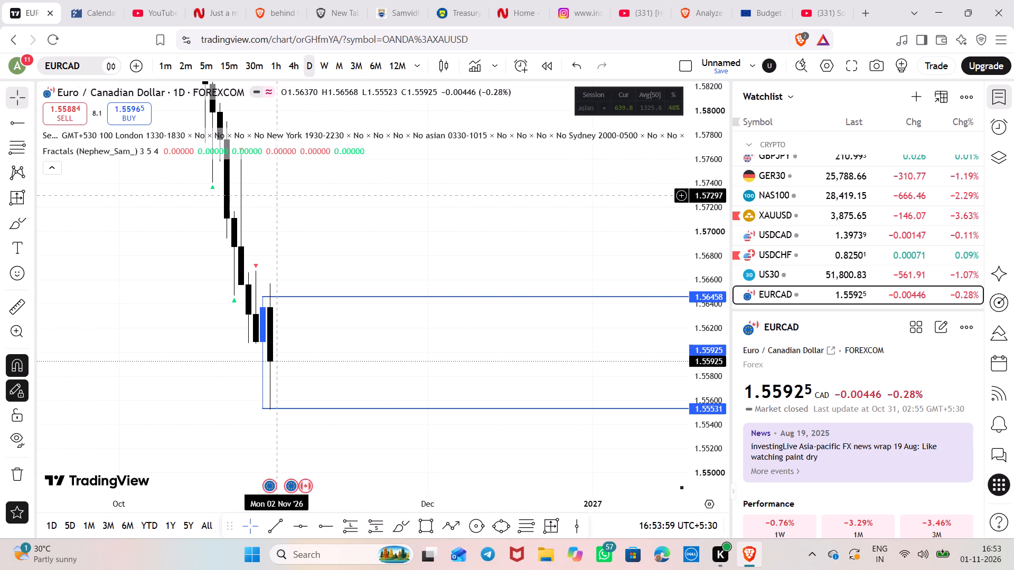
{"action": "left_click_drag", "start_coordinate": [281, 198], "coordinate": [368, 325]}
{"action": "left_click_drag", "start_coordinate": [356, 234], "coordinate": [438, 434]}
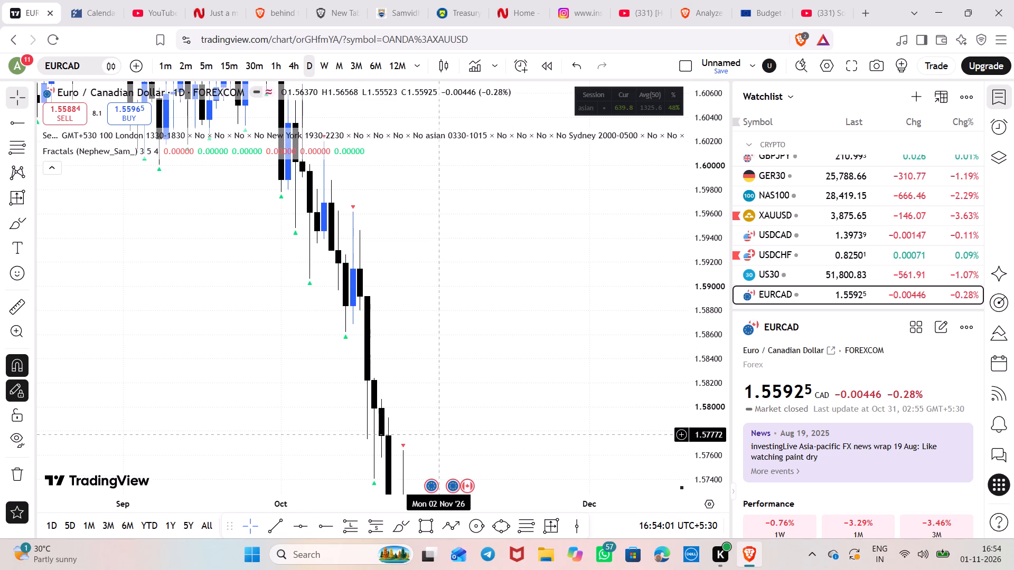
{"action": "left_click_drag", "start_coordinate": [438, 434], "coordinate": [223, 121]}
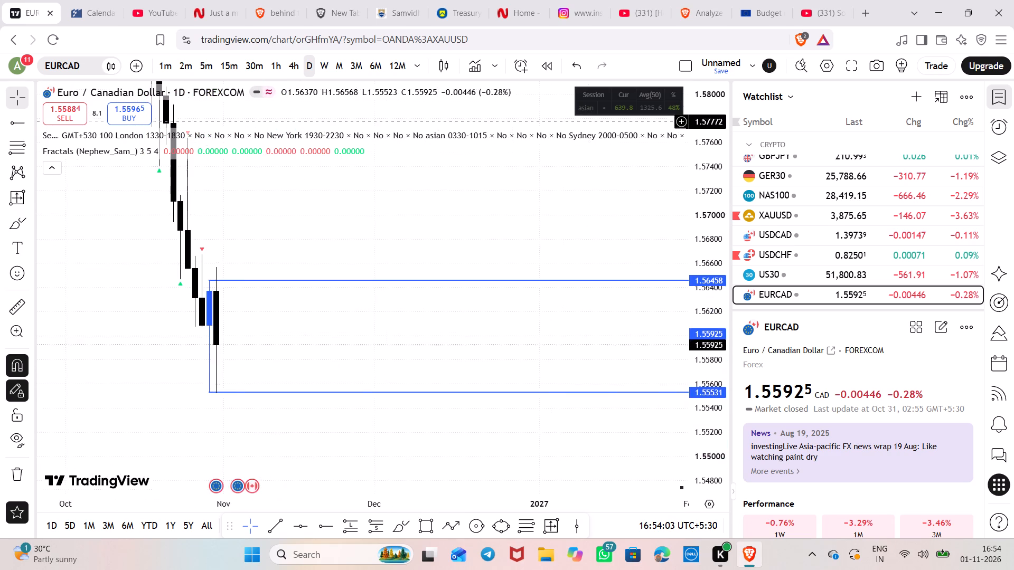
{"action": "left_click_drag", "start_coordinate": [223, 121], "coordinate": [483, 378]}
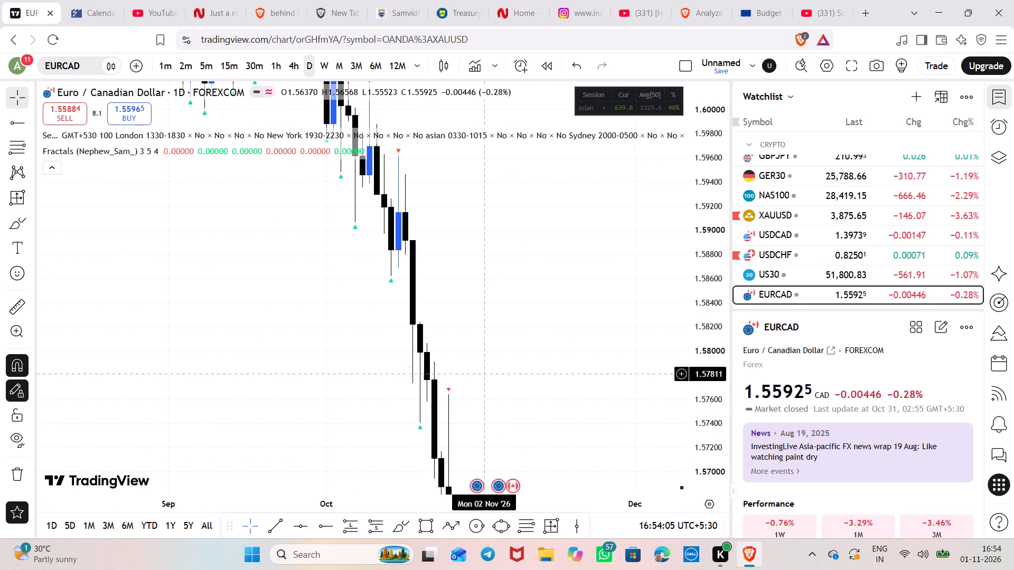
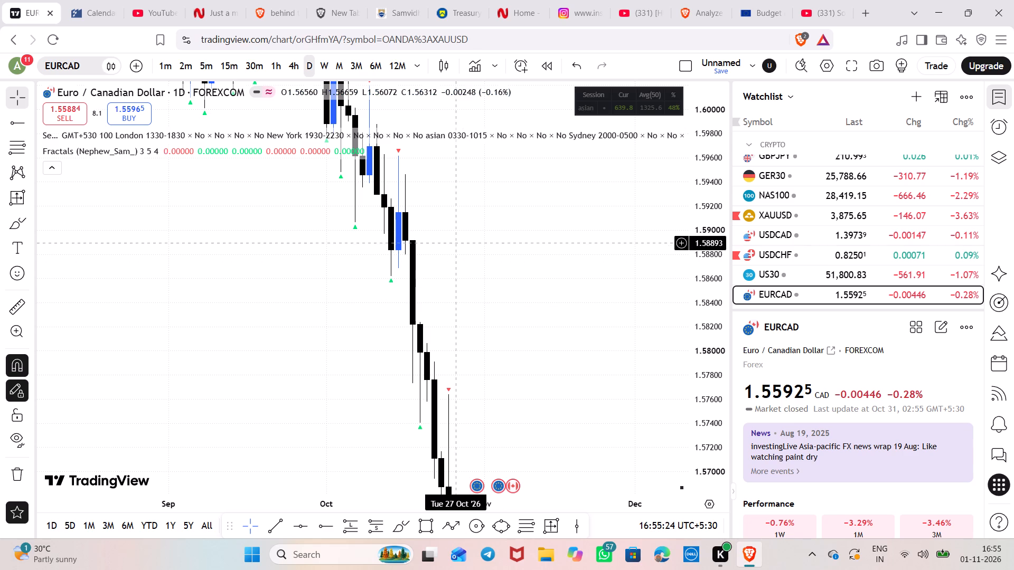
Switch EURCAD to the 4-hour timeframe and hide the London, New York, Asian and Sydney session indicator.
{"action": "left_click_drag", "start_coordinate": [458, 243], "coordinate": [602, 421]}
{"action": "scroll", "coordinate": [711, 191], "scroll_direction": "down", "scroll_amount": 6}
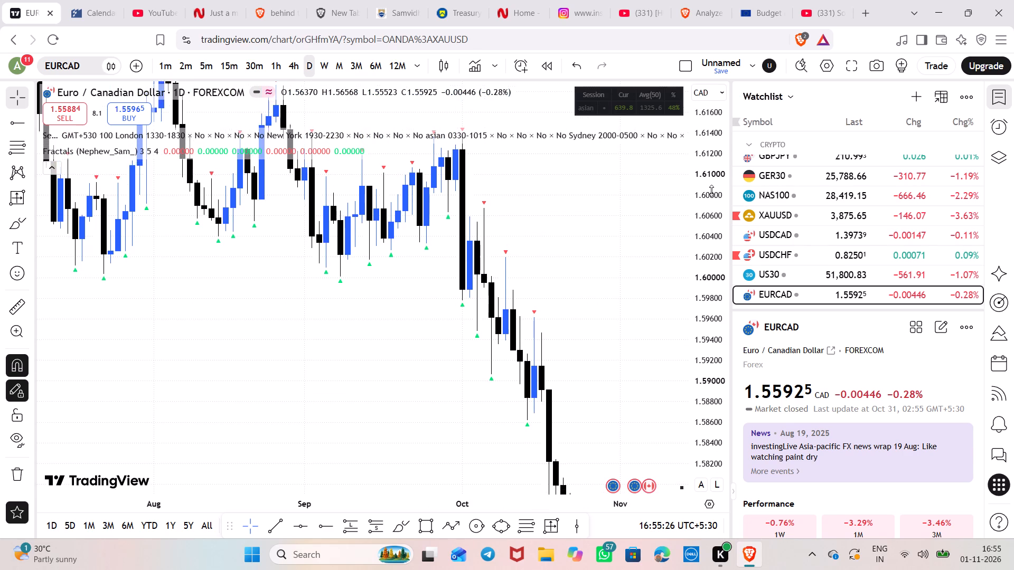
{"action": "scroll", "coordinate": [711, 191], "scroll_direction": "down", "scroll_amount": 15}
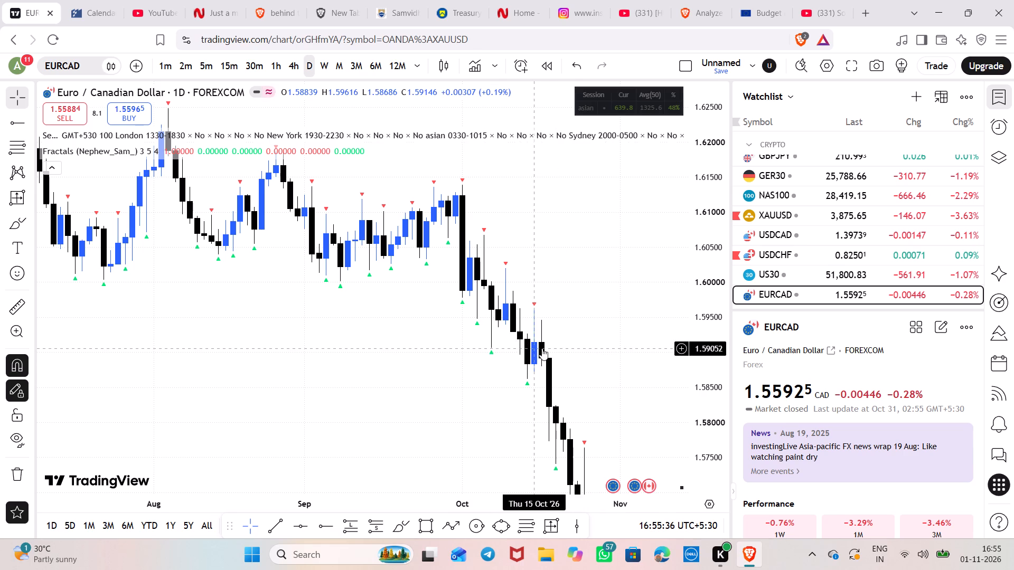
{"action": "left_click", "coordinate": [287, 56]}
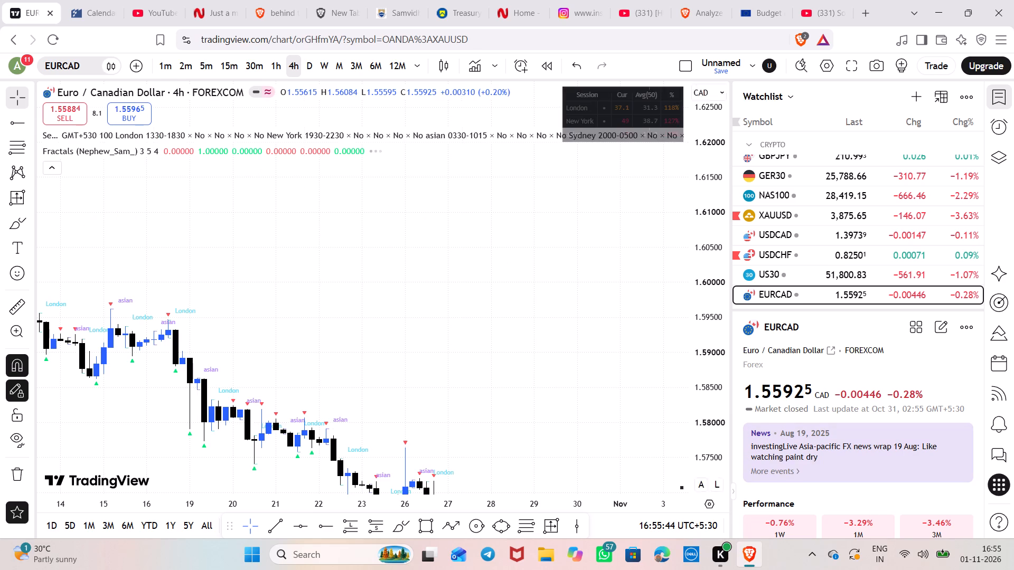
{"action": "scroll", "coordinate": [566, 200], "scroll_direction": "down", "scroll_amount": 6}
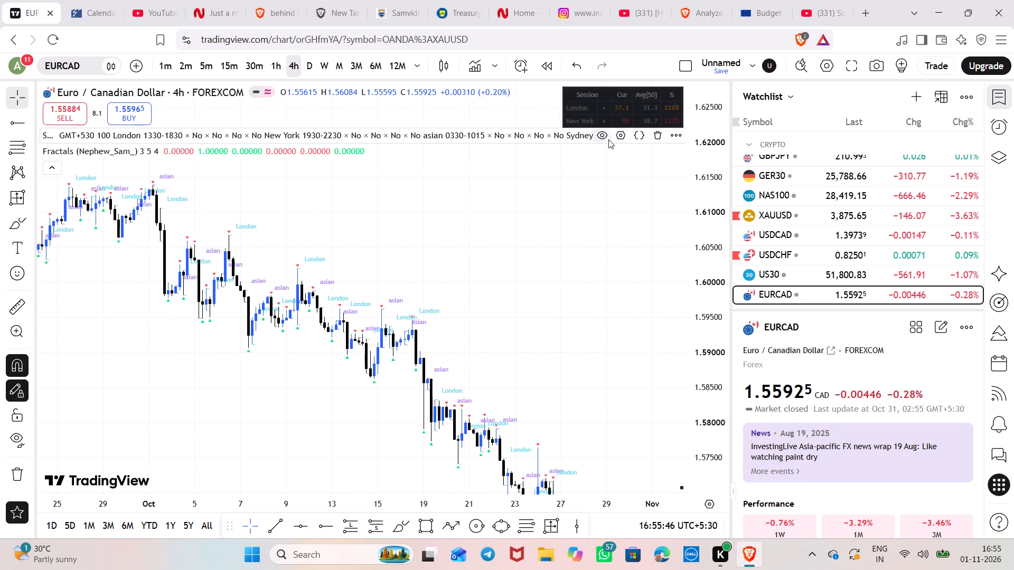
{"action": "left_click", "coordinate": [604, 138]}
Examine EURCAD's 4-hour price action from the late-October rays at 1.56458 and 1.55531 back through September.
{"action": "left_click_drag", "start_coordinate": [717, 362], "coordinate": [715, 353]}
{"action": "scroll", "coordinate": [714, 341], "scroll_direction": "up", "scroll_amount": 5}
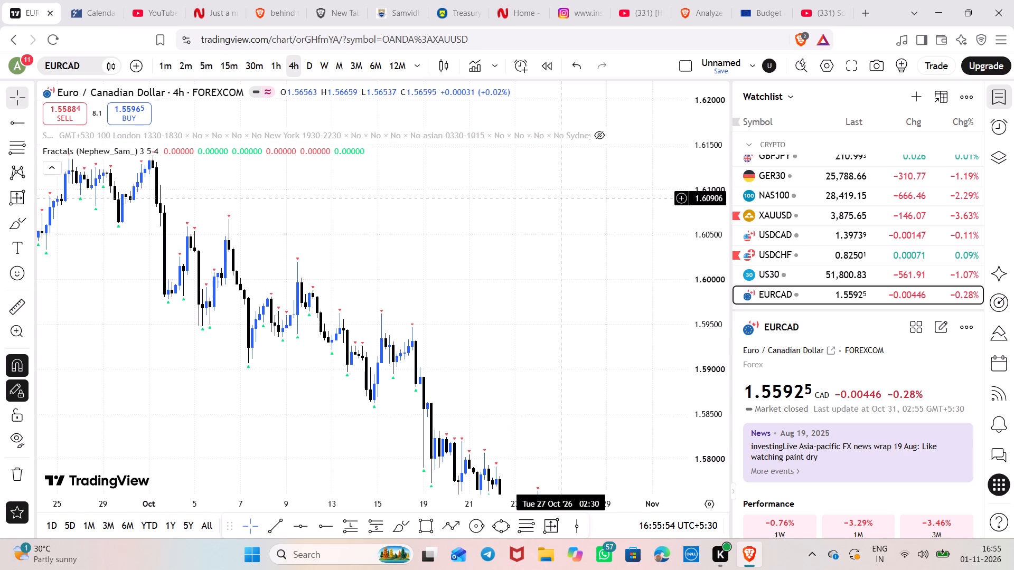
{"action": "scroll", "coordinate": [561, 252], "scroll_direction": "down", "scroll_amount": 5}
{"action": "left_click_drag", "start_coordinate": [552, 305], "coordinate": [371, 0]}
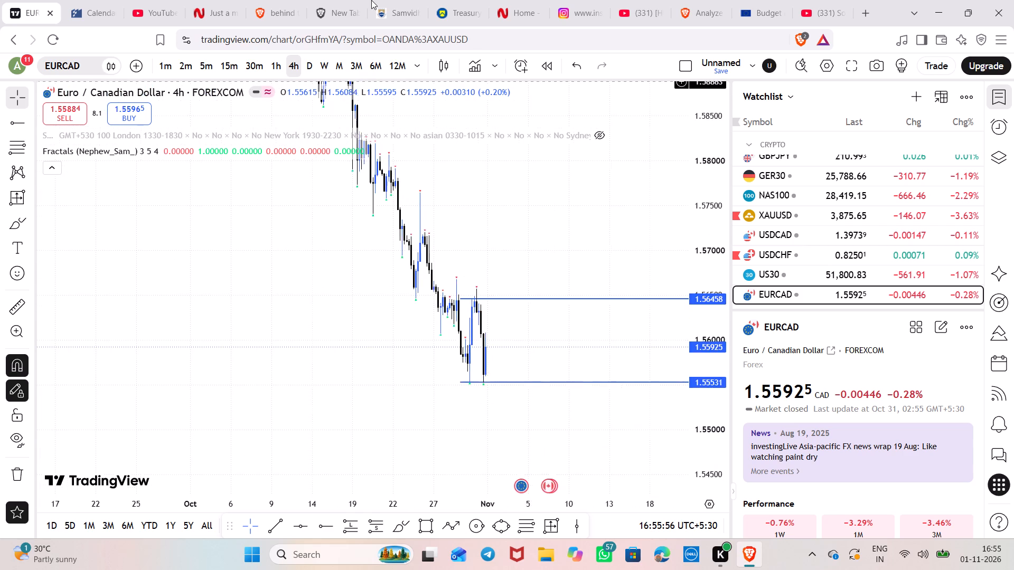
{"action": "left_click_drag", "start_coordinate": [371, 0], "coordinate": [554, 436]}
{"action": "scroll", "coordinate": [473, 325], "scroll_direction": "up", "scroll_amount": 4}
{"action": "left_click_drag", "start_coordinate": [376, 294], "coordinate": [520, 294]}
{"action": "left_click_drag", "start_coordinate": [476, 263], "coordinate": [702, 268]}
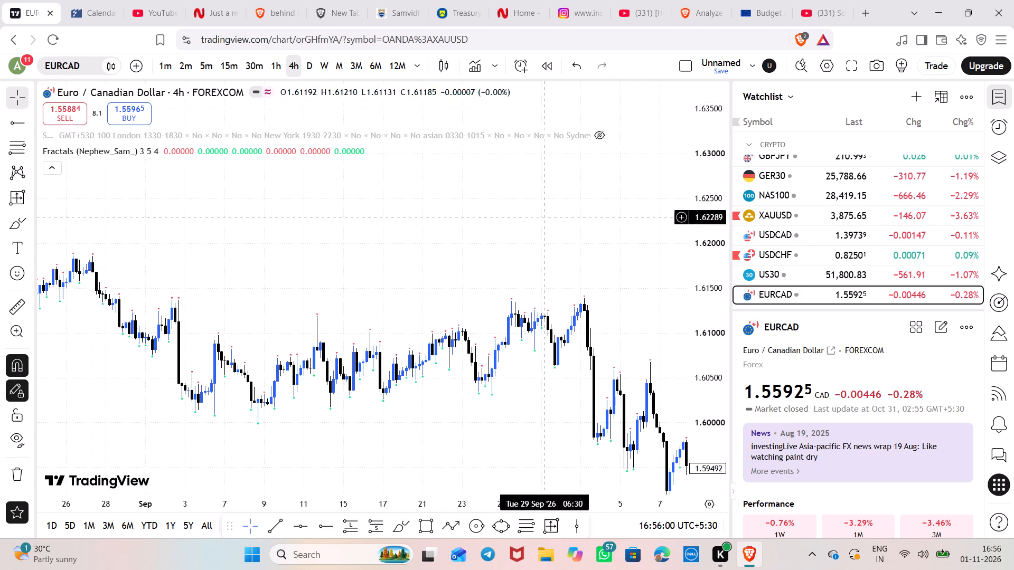
Examine EURCAD's daily price action across 2026, comparing earlier swing highs and lows with the decline into October.
{"action": "left_click", "coordinate": [303, 61]}
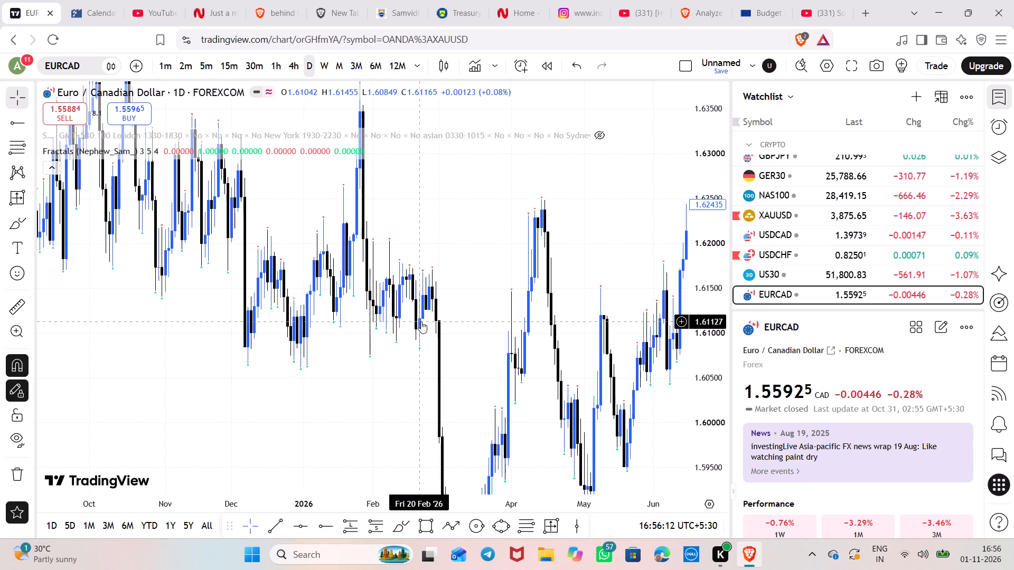
{"action": "scroll", "coordinate": [538, 227], "scroll_direction": "up", "scroll_amount": 3}
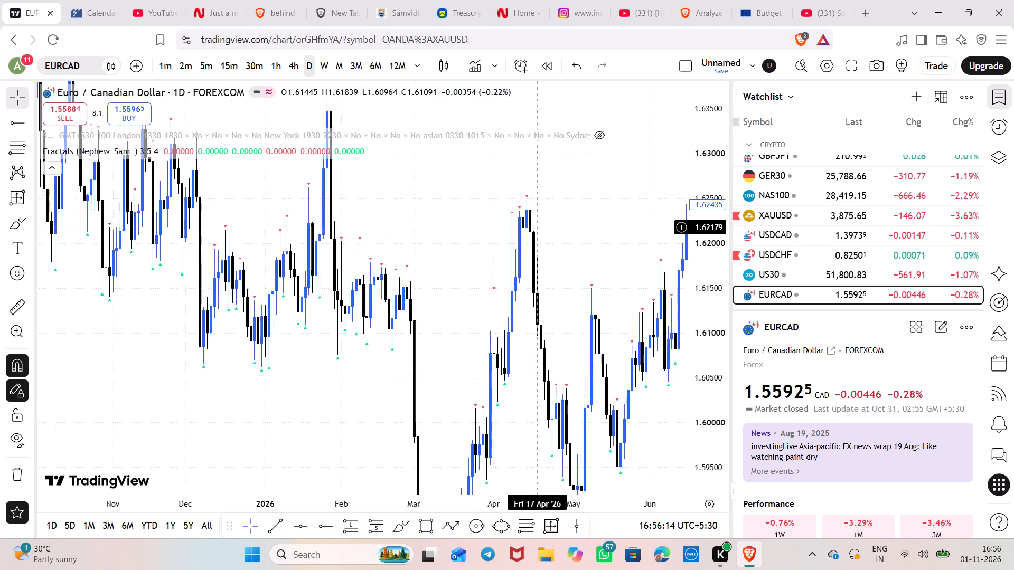
{"action": "scroll", "coordinate": [538, 227], "scroll_direction": "up", "scroll_amount": 2}
{"action": "scroll", "coordinate": [538, 227], "scroll_direction": "down", "scroll_amount": 5}
{"action": "left_click_drag", "start_coordinate": [538, 227], "coordinate": [144, 231]}
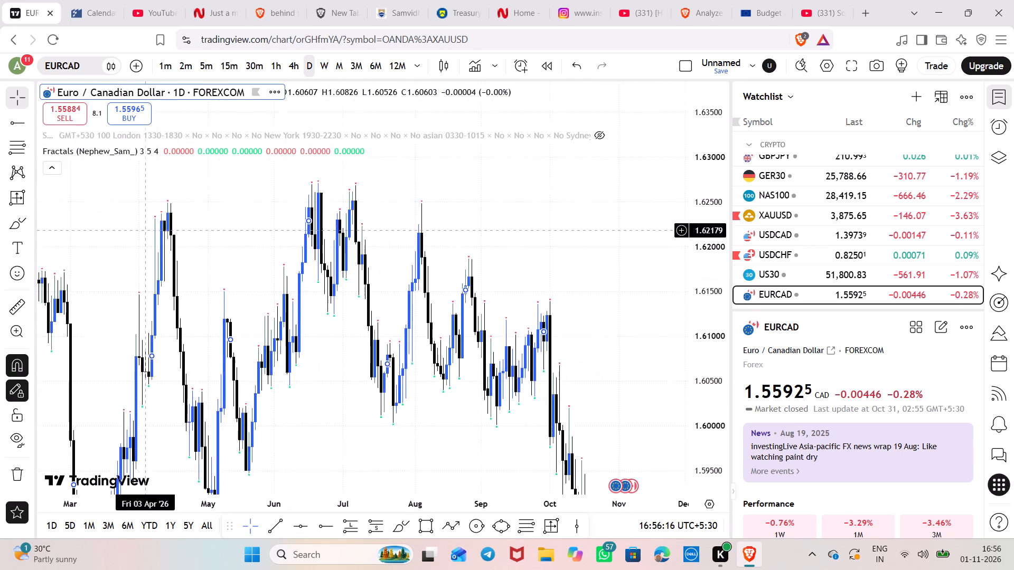
{"action": "left_click_drag", "start_coordinate": [144, 231], "coordinate": [496, 255]}
{"action": "scroll", "coordinate": [496, 255], "scroll_direction": "down", "scroll_amount": 5}
{"action": "scroll", "coordinate": [496, 255], "scroll_direction": "up", "scroll_amount": 5}
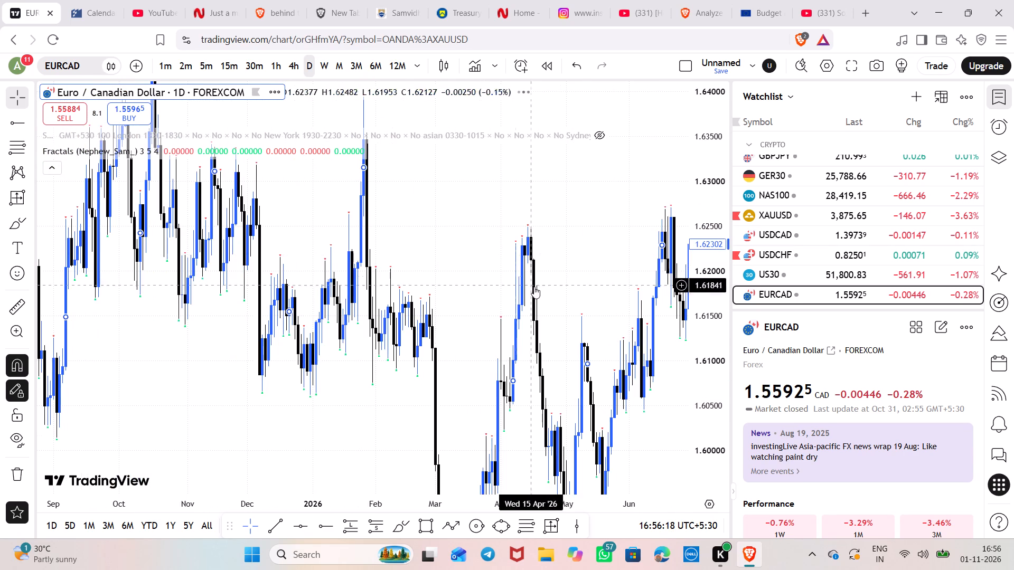
{"action": "left_click_drag", "start_coordinate": [534, 287], "coordinate": [125, 189]}
{"action": "left_click_drag", "start_coordinate": [477, 320], "coordinate": [196, 225]}
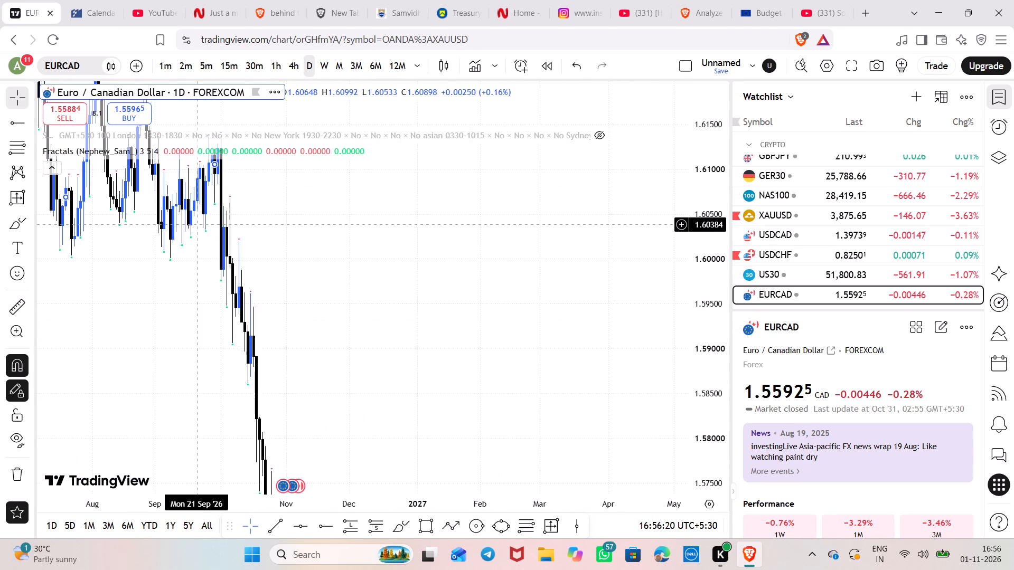
{"action": "scroll", "coordinate": [196, 225], "scroll_direction": "up", "scroll_amount": 6}
{"action": "left_click_drag", "start_coordinate": [185, 221], "coordinate": [733, 482]}
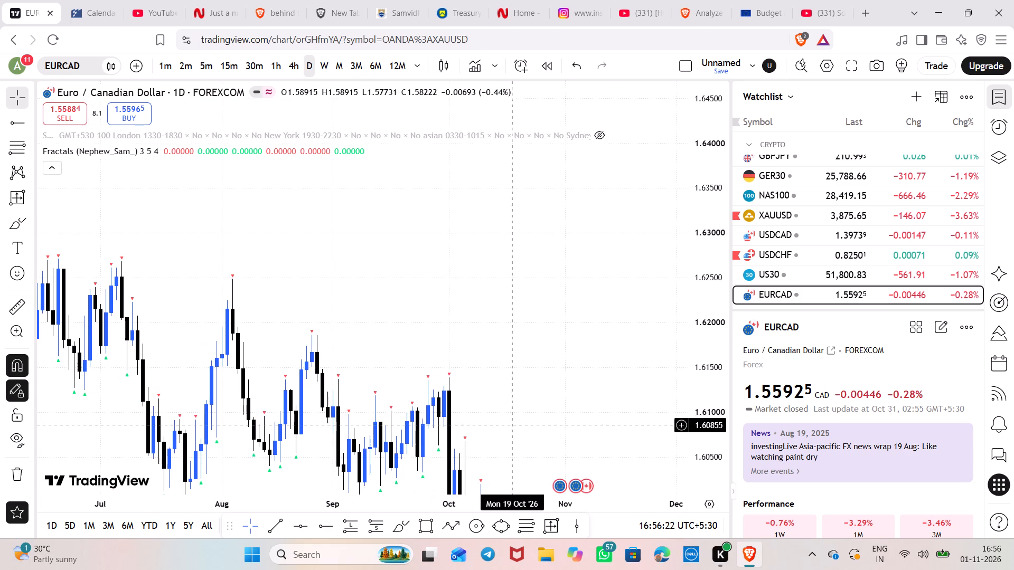
Draw a horizontal ray at 1.60948 starting from the 29 September candle on EURCAD's daily chart.
{"action": "left_click", "coordinate": [7, 117]}
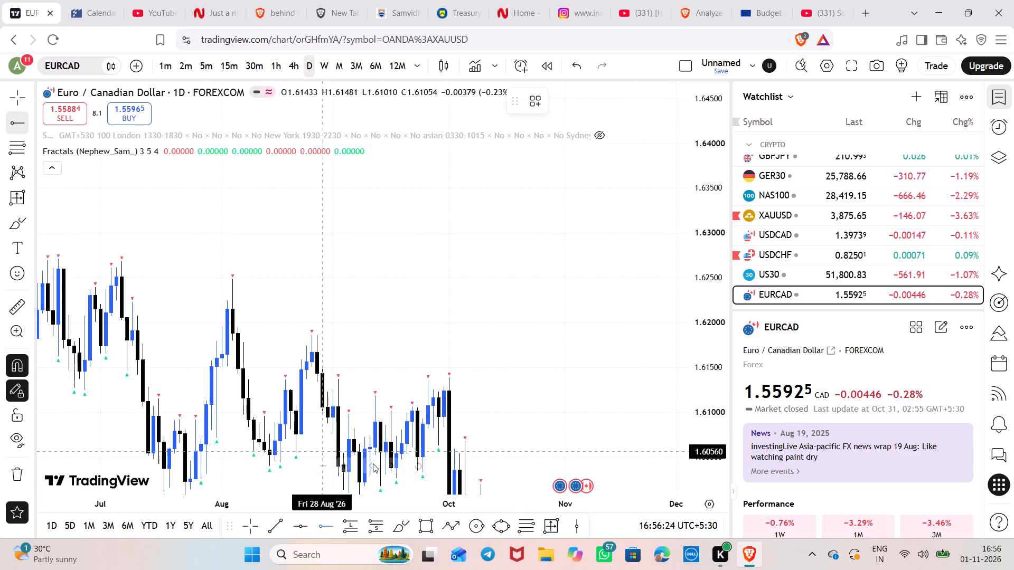
{"action": "left_click", "coordinate": [437, 416]}
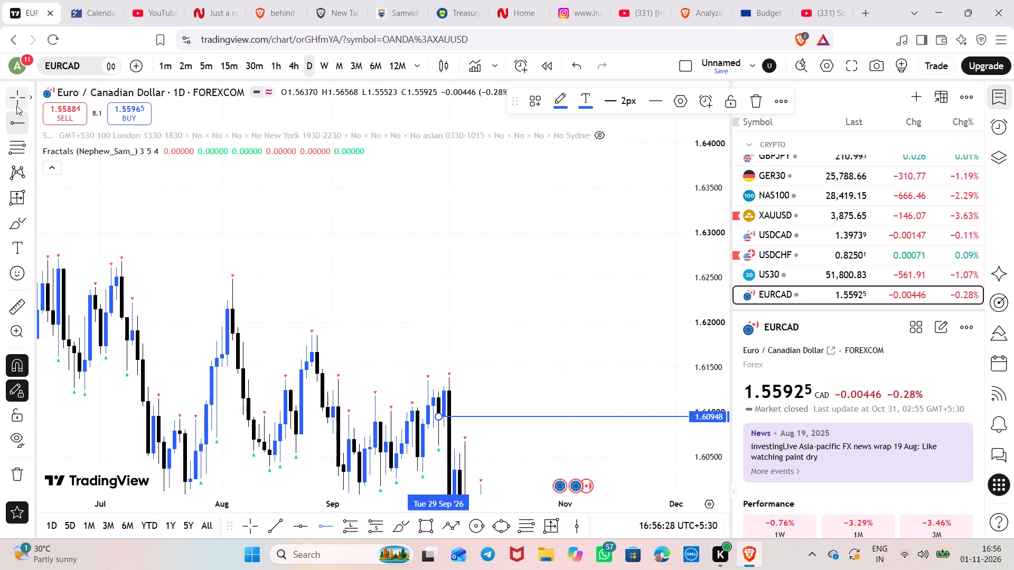
{"action": "left_click", "coordinate": [16, 106]}
Examine EURCAD's 4-hour price action from late September to mid-October relative to the 1.60948 ray.
{"action": "left_click", "coordinate": [287, 59]}
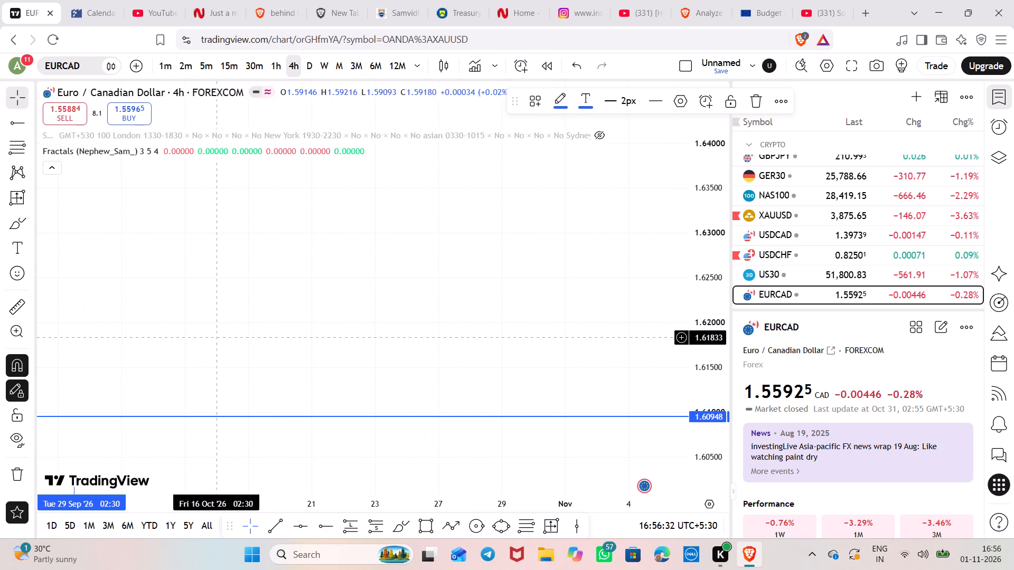
{"action": "scroll", "coordinate": [284, 214], "scroll_direction": "down", "scroll_amount": 5}
{"action": "left_click_drag", "start_coordinate": [284, 242], "coordinate": [493, 169]}
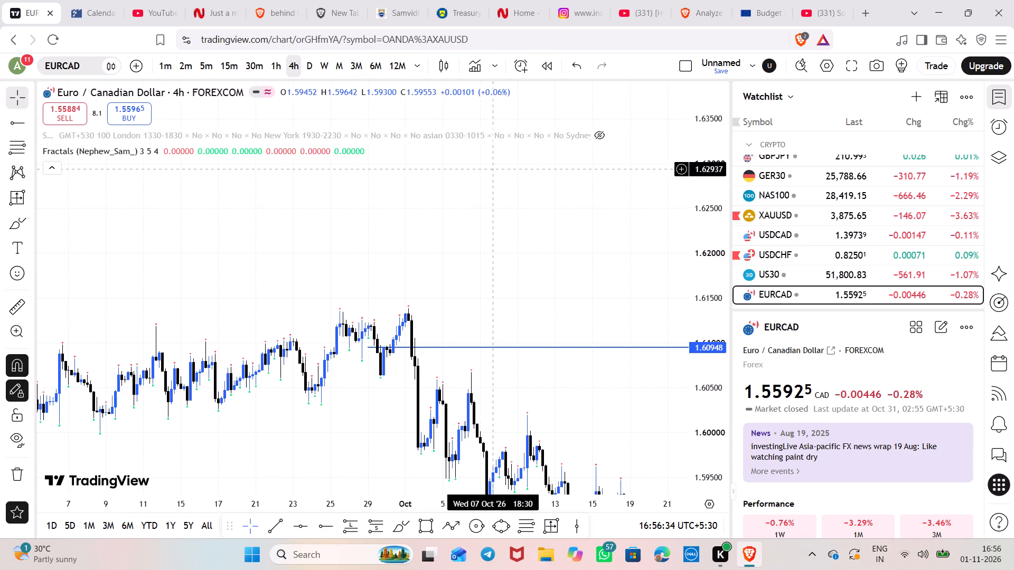
{"action": "scroll", "coordinate": [455, 317], "scroll_direction": "up", "scroll_amount": 6}
{"action": "left_click_drag", "start_coordinate": [393, 283], "coordinate": [652, 300]}
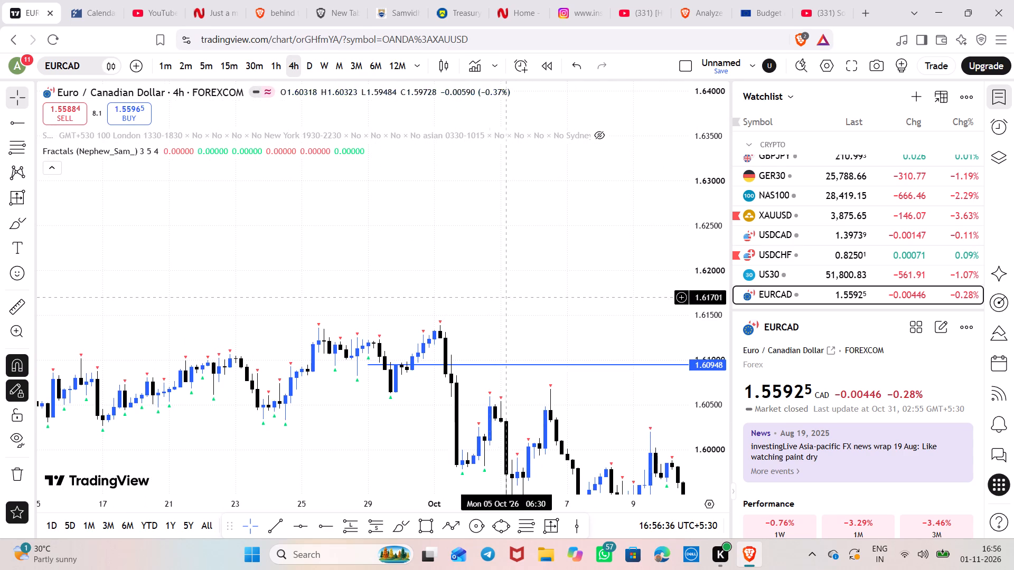
{"action": "scroll", "coordinate": [697, 351], "scroll_direction": "up", "scroll_amount": 5}
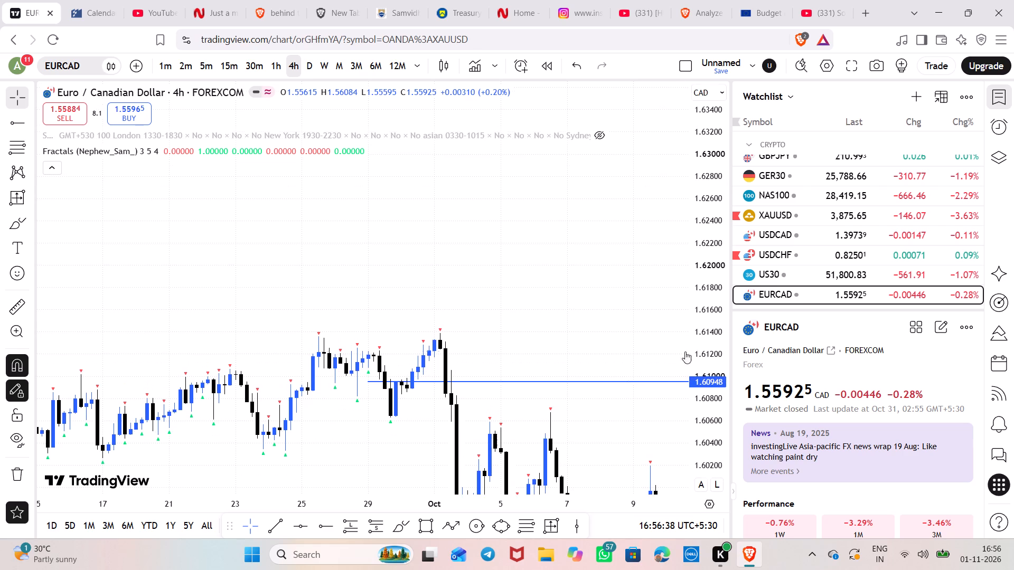
{"action": "left_click_drag", "start_coordinate": [665, 348], "coordinate": [671, 303]}
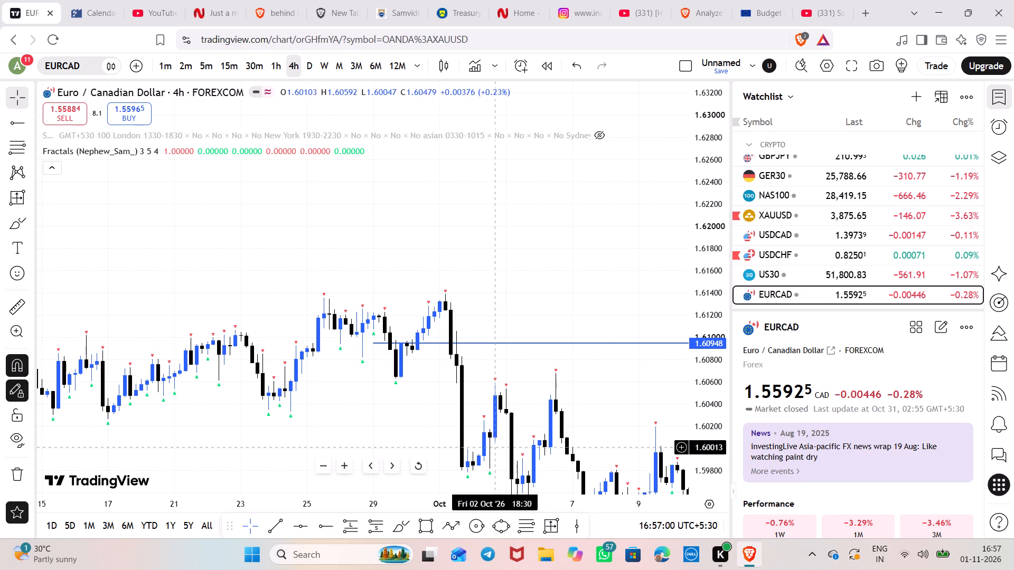
{"action": "left_click_drag", "start_coordinate": [512, 413], "coordinate": [504, 326]}
{"action": "scroll", "coordinate": [504, 326], "scroll_direction": "down", "scroll_amount": 2}
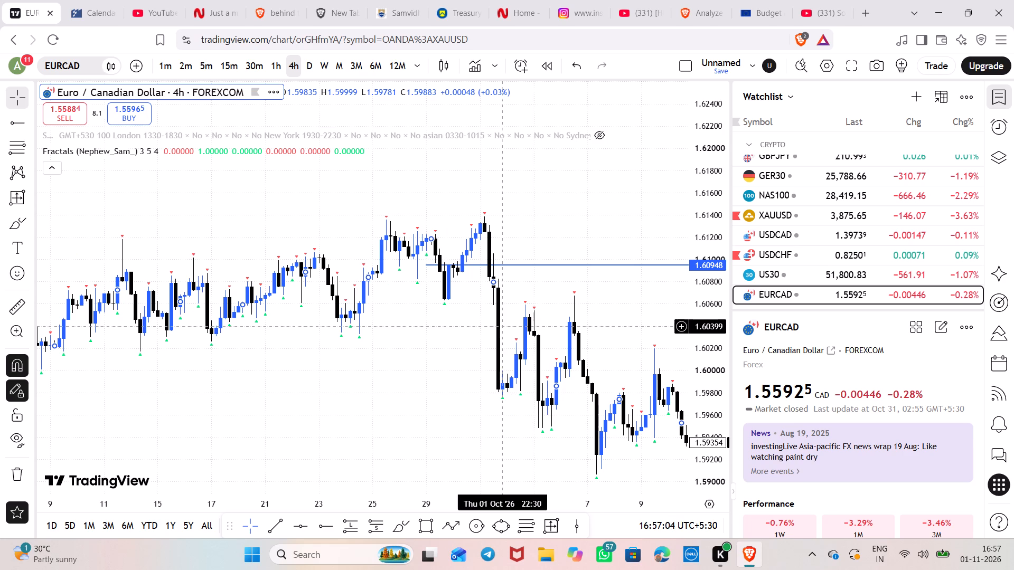
{"action": "scroll", "coordinate": [504, 326], "scroll_direction": "up", "scroll_amount": 3}
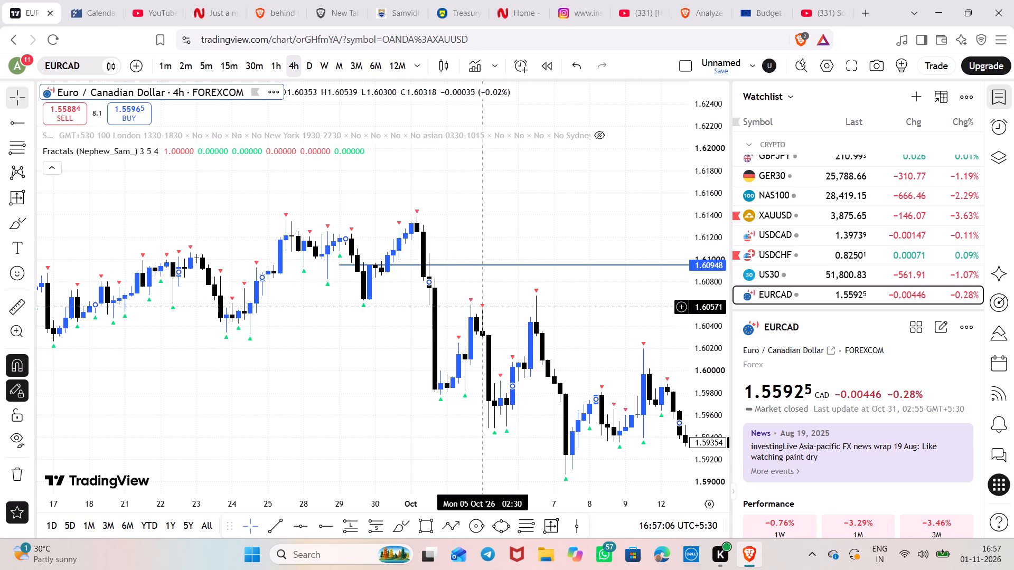
{"action": "left_click", "coordinate": [472, 290]}
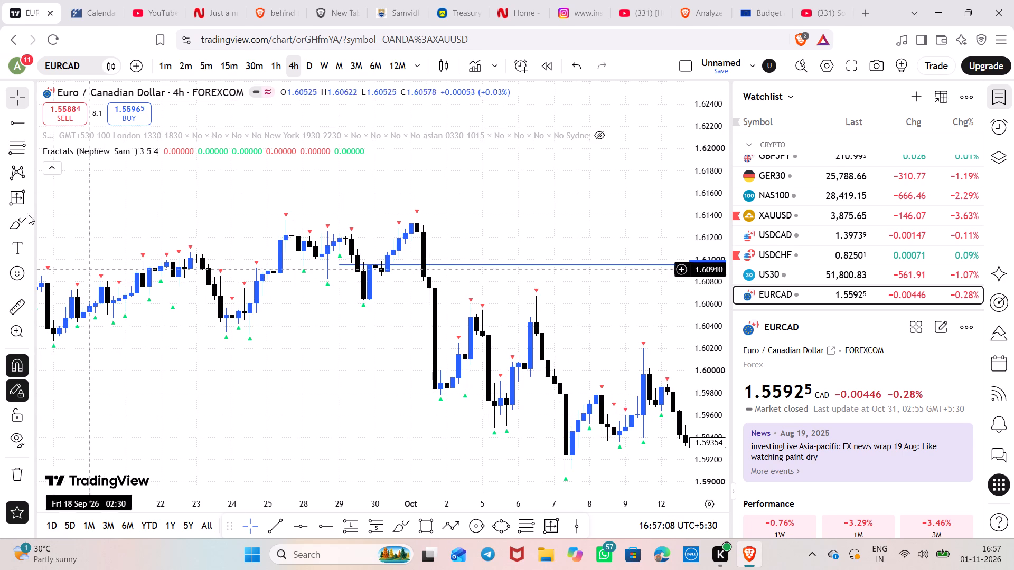
With magnet snapping turned off, draw a Fib retracement from 1.61421 on 1 October to 1.59491 on 9 October.
{"action": "left_click", "coordinate": [5, 144]}
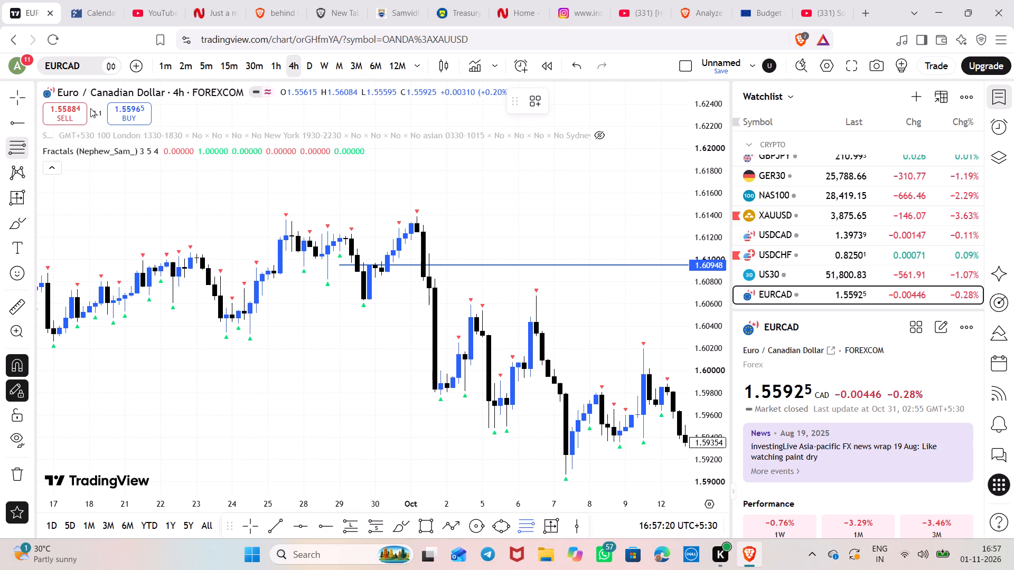
{"action": "left_click", "coordinate": [6, 92]}
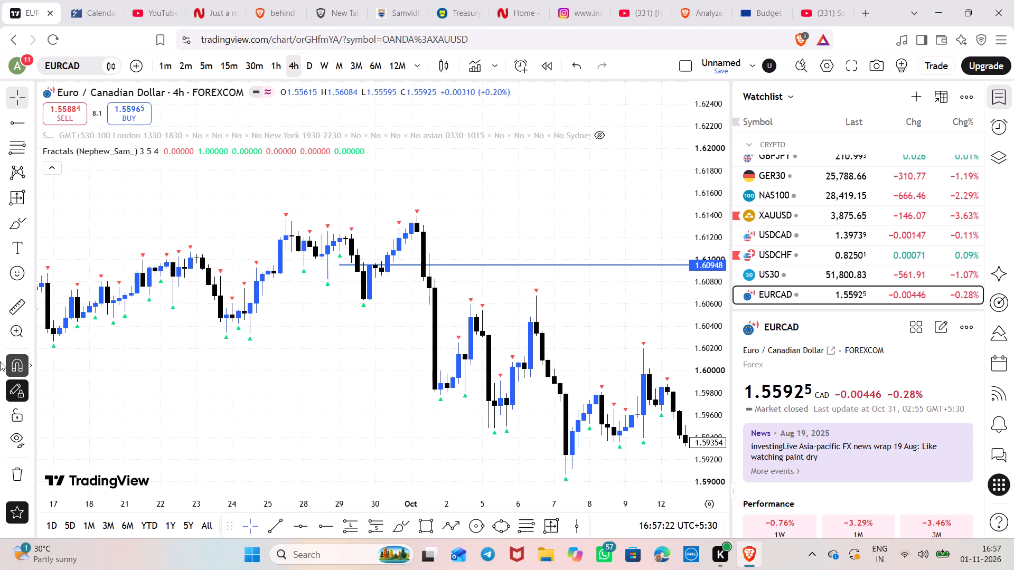
{"action": "left_click", "coordinate": [10, 365]}
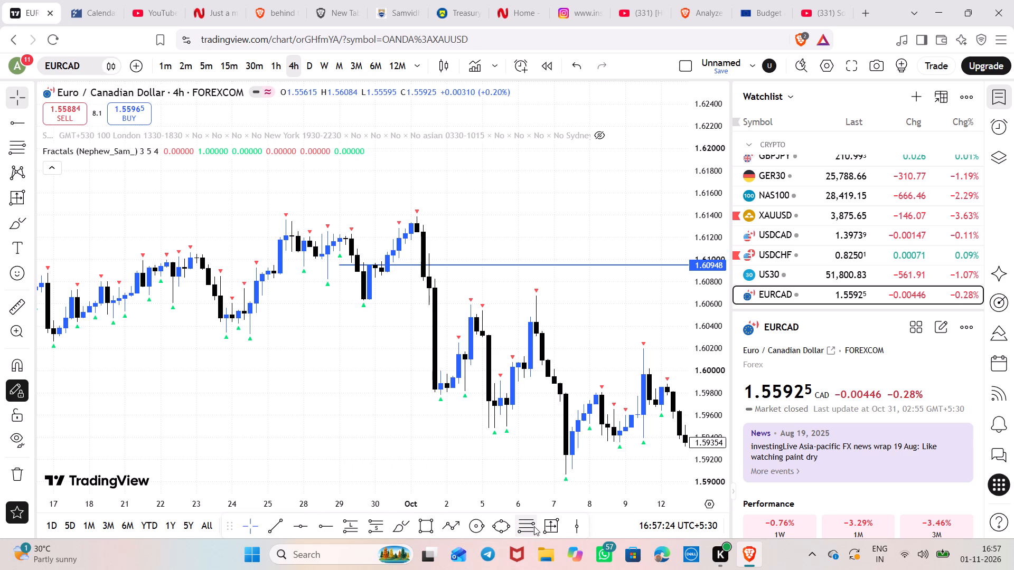
{"action": "left_click", "coordinate": [534, 526]}
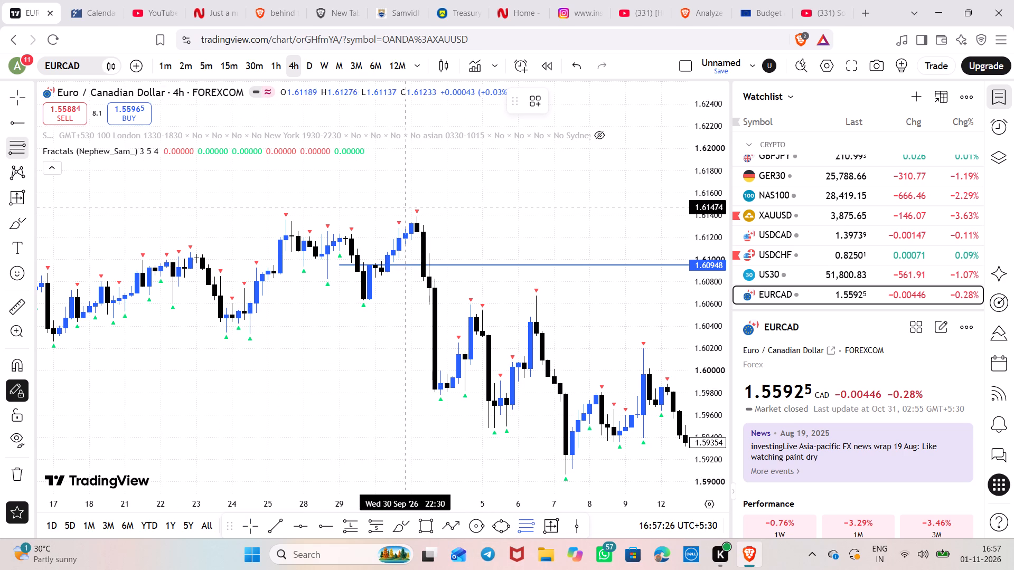
{"action": "left_click_drag", "start_coordinate": [415, 213], "coordinate": [541, 331]}
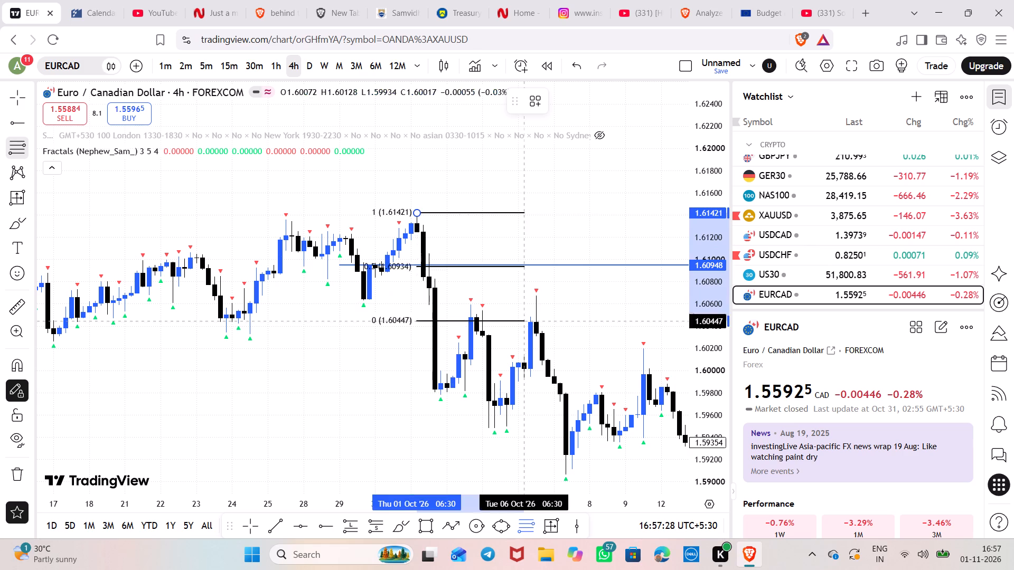
{"action": "left_click_drag", "start_coordinate": [541, 331], "coordinate": [627, 434]}
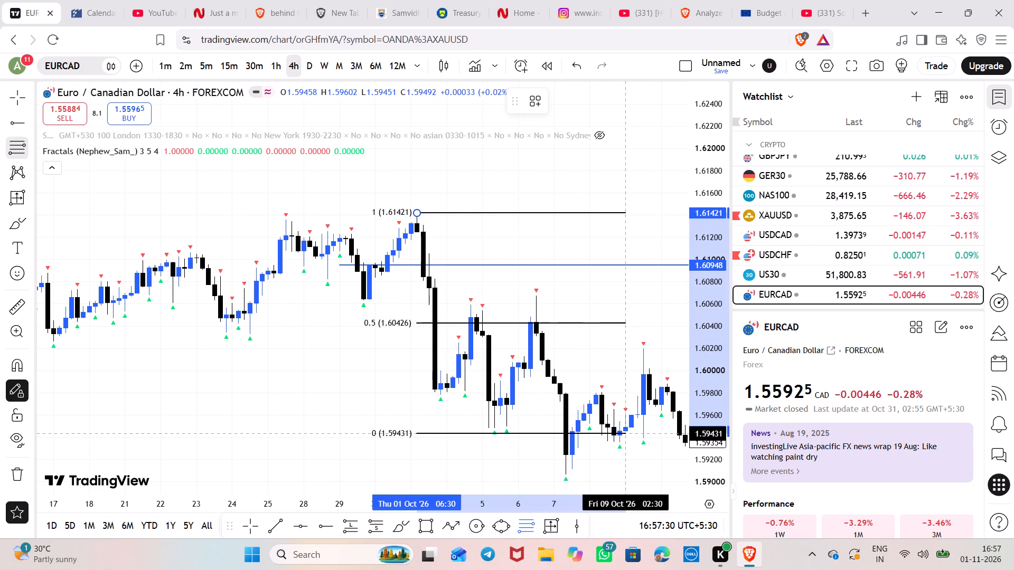
{"action": "left_click_drag", "start_coordinate": [627, 434], "coordinate": [625, 425]}
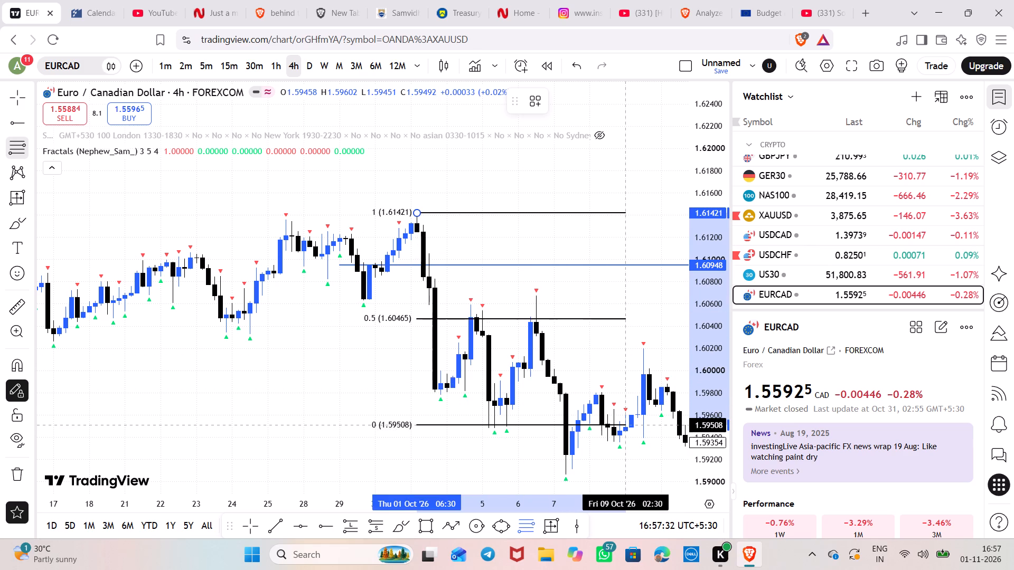
{"action": "left_click_drag", "start_coordinate": [625, 425], "coordinate": [624, 427]}
{"action": "left_click", "coordinate": [624, 427]}
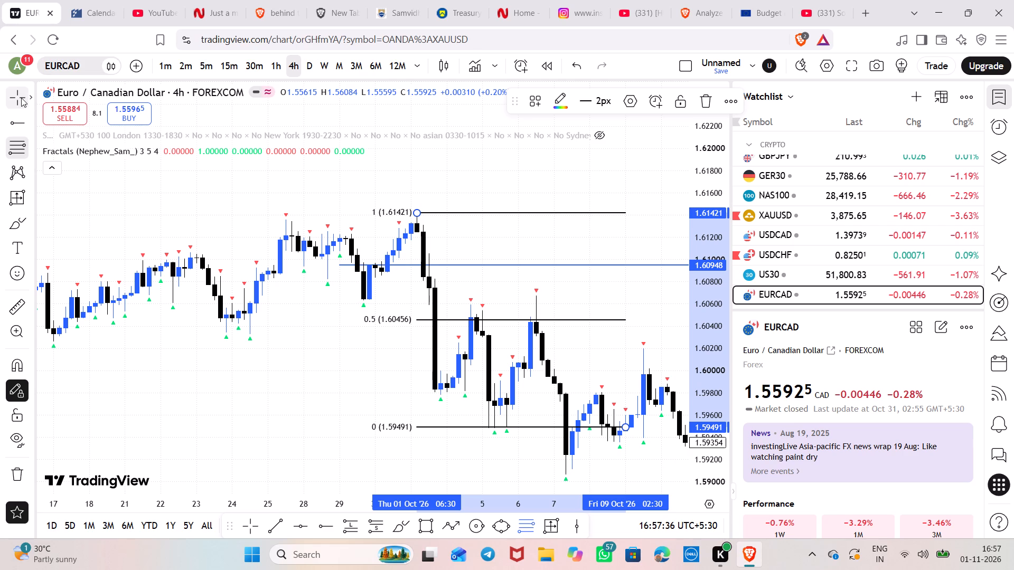
{"action": "left_click", "coordinate": [21, 98]}
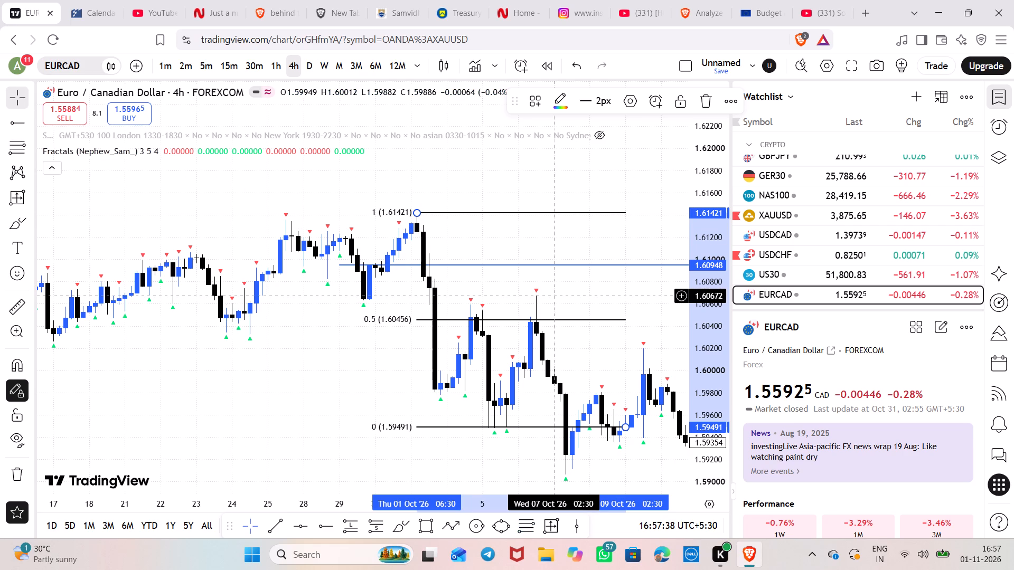
Examine the early-October Fib retracement and the 1.60948 ray on EURCAD's 1-hour chart.
{"action": "left_click", "coordinate": [271, 64]}
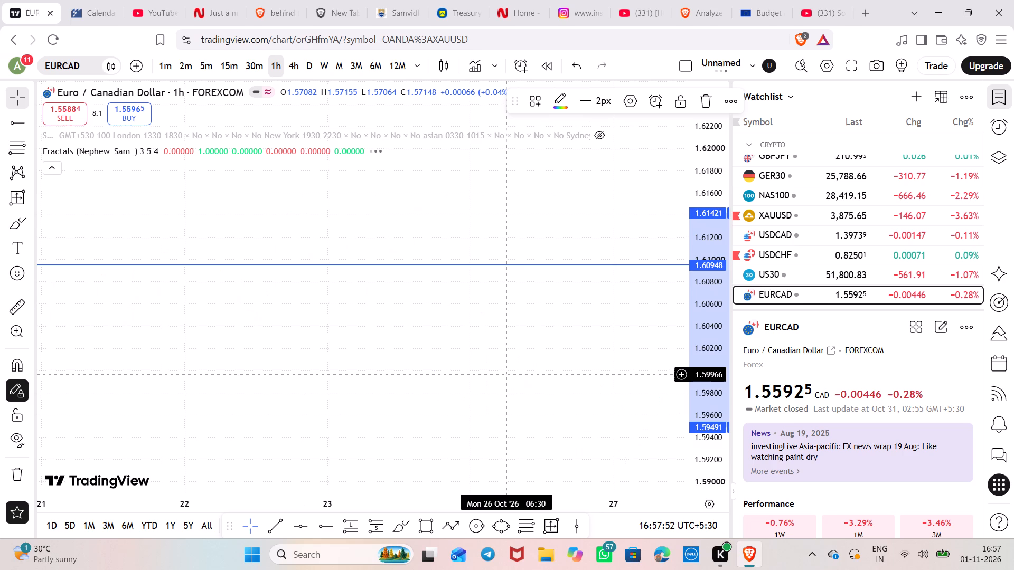
{"action": "scroll", "coordinate": [577, 309], "scroll_direction": "down", "scroll_amount": 11}
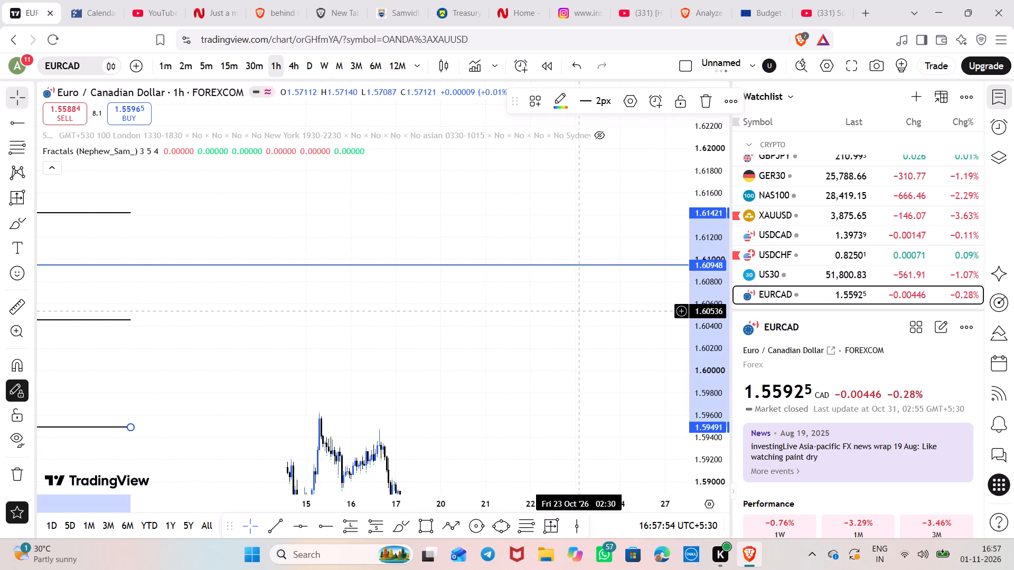
{"action": "scroll", "coordinate": [579, 311], "scroll_direction": "down", "scroll_amount": 5}
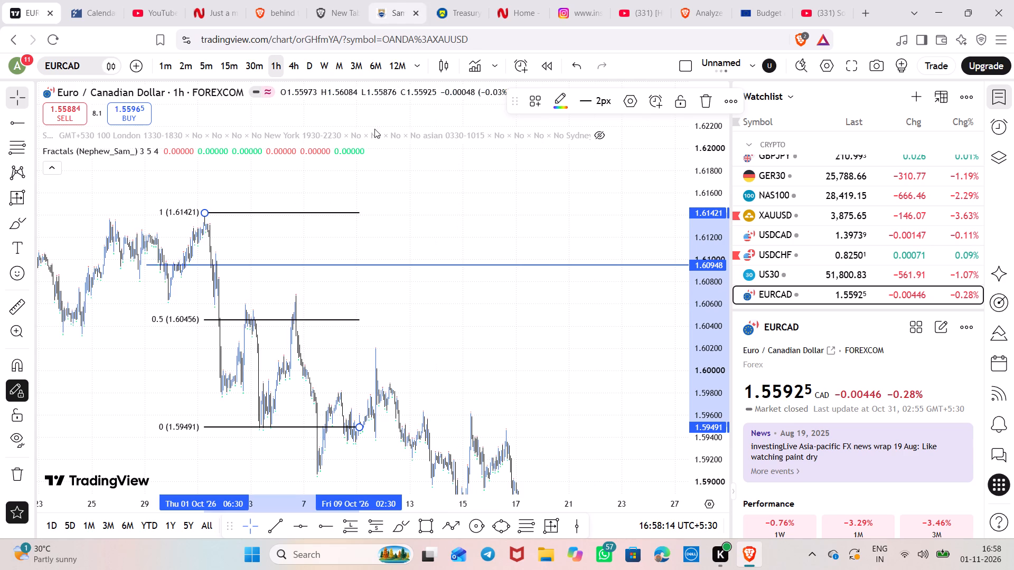
Show the hidden trading-sessions indicator on EURCAD's 1-hour chart across the early-October Fib retracement.
{"action": "scroll", "coordinate": [457, 297], "scroll_direction": "up", "scroll_amount": 5}
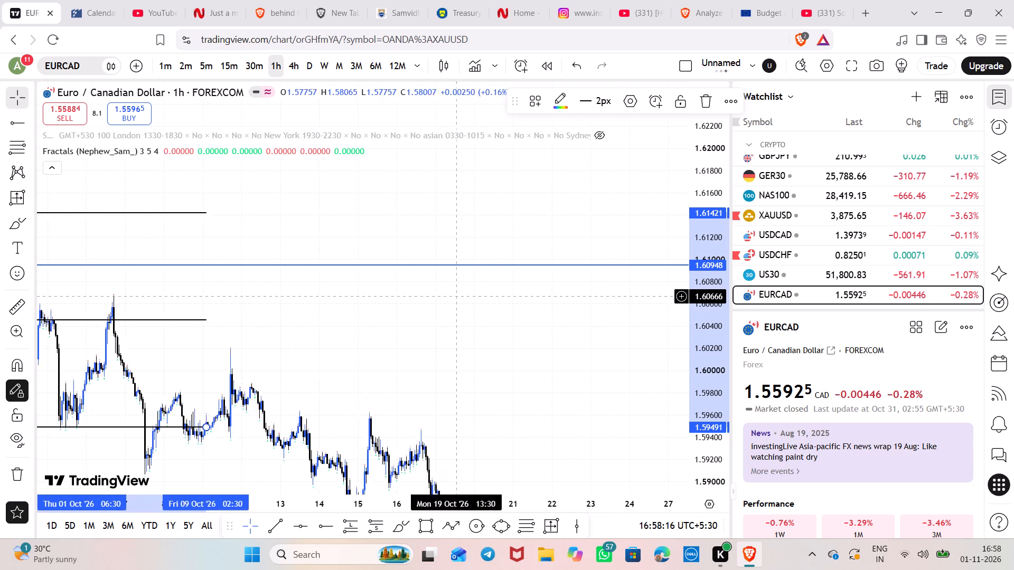
{"action": "left_click_drag", "start_coordinate": [428, 313], "coordinate": [709, 307]}
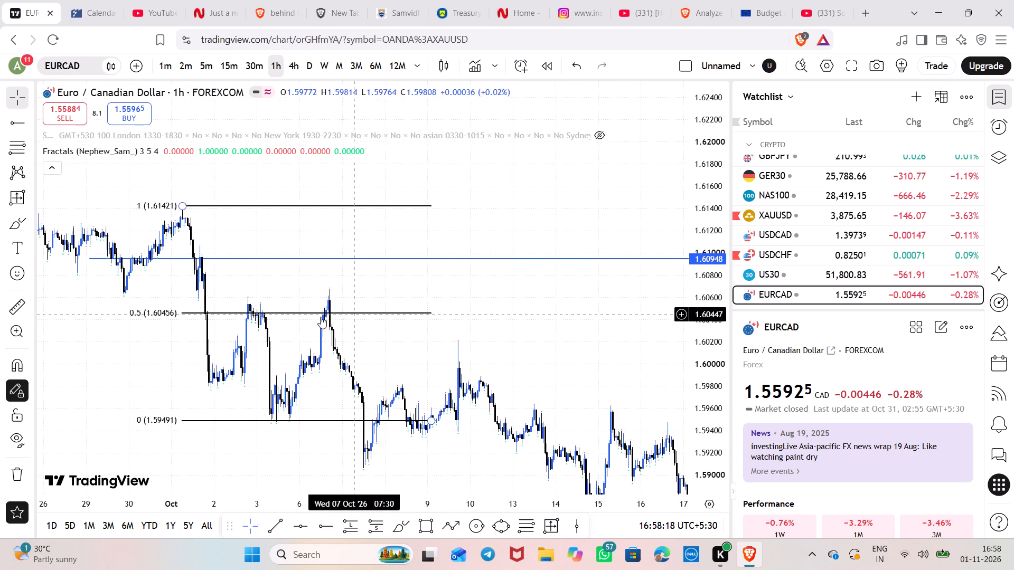
{"action": "scroll", "coordinate": [343, 294], "scroll_direction": "up", "scroll_amount": 5}
{"action": "left_click_drag", "start_coordinate": [343, 294], "coordinate": [511, 299]}
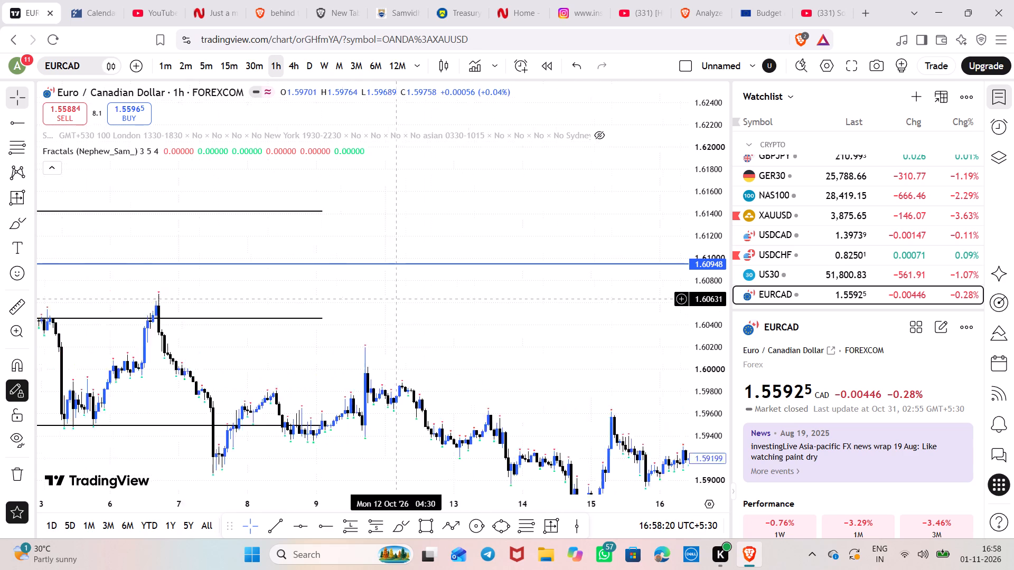
{"action": "left_click_drag", "start_coordinate": [511, 299], "coordinate": [752, 297]}
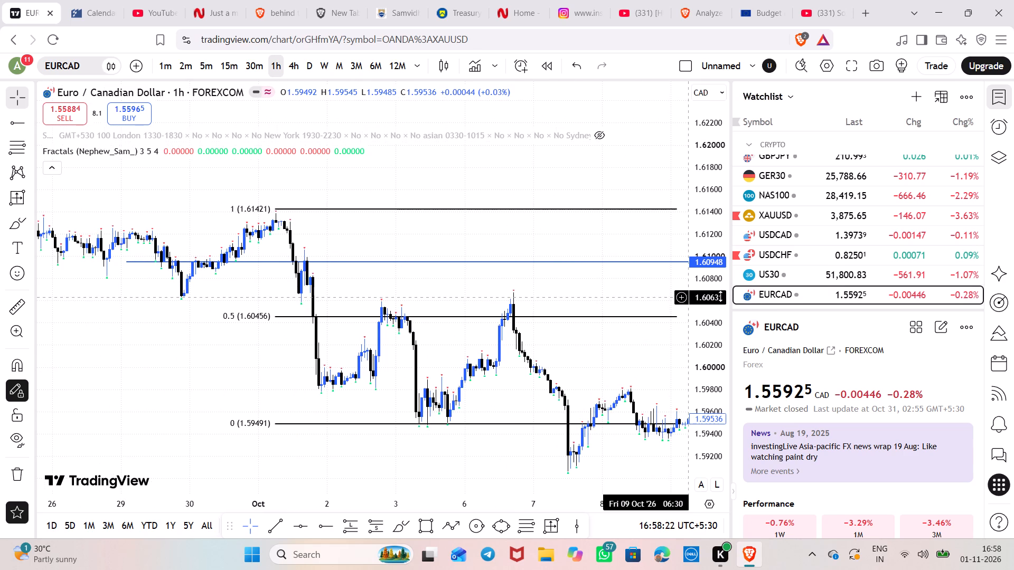
{"action": "scroll", "coordinate": [699, 291], "scroll_direction": "up", "scroll_amount": 5}
{"action": "scroll", "coordinate": [634, 300], "scroll_direction": "up", "scroll_amount": 6}
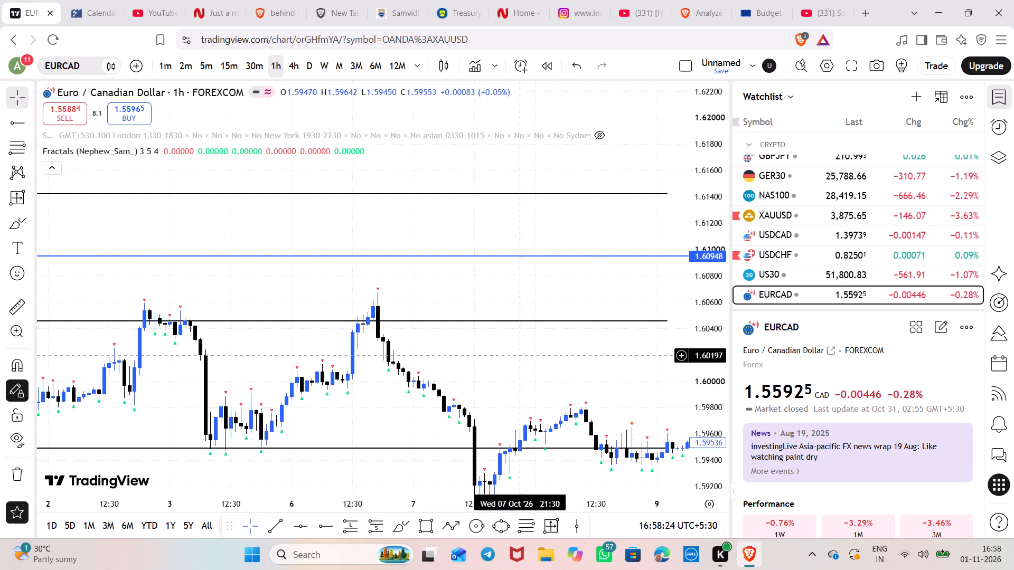
{"action": "left_click", "coordinate": [604, 129]}
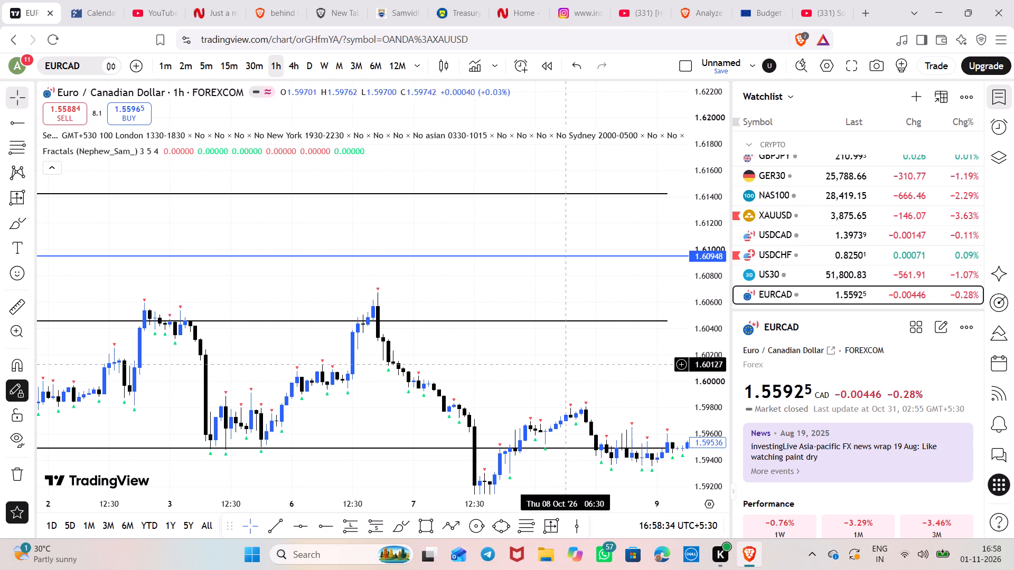
{"action": "scroll", "coordinate": [449, 373], "scroll_direction": "down", "scroll_amount": 3}
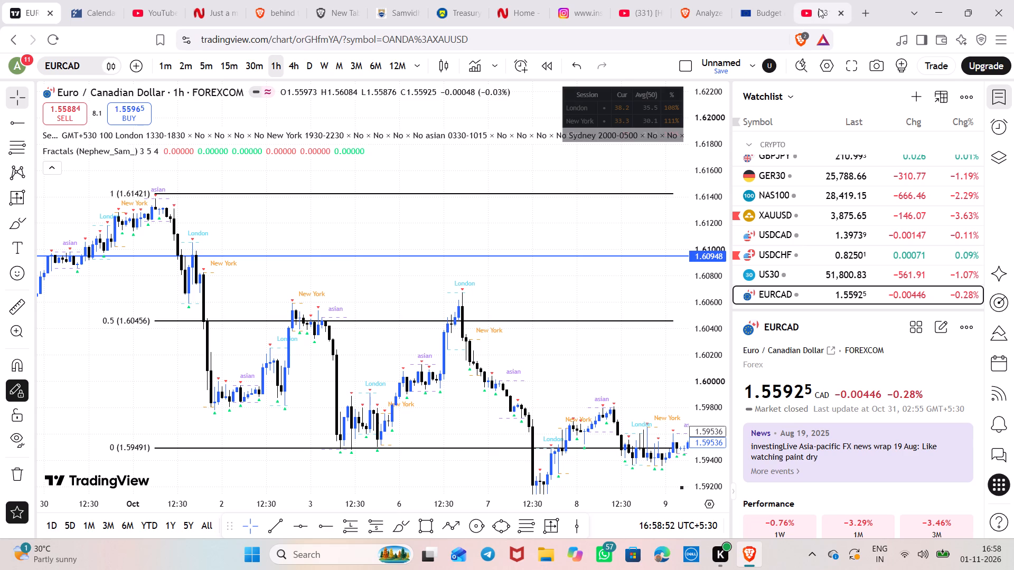
Switch to the BMIC 2026 Day 3 Hindi livestream on YouTube and resume playback at the live point.
{"action": "left_click", "coordinate": [623, 0]}
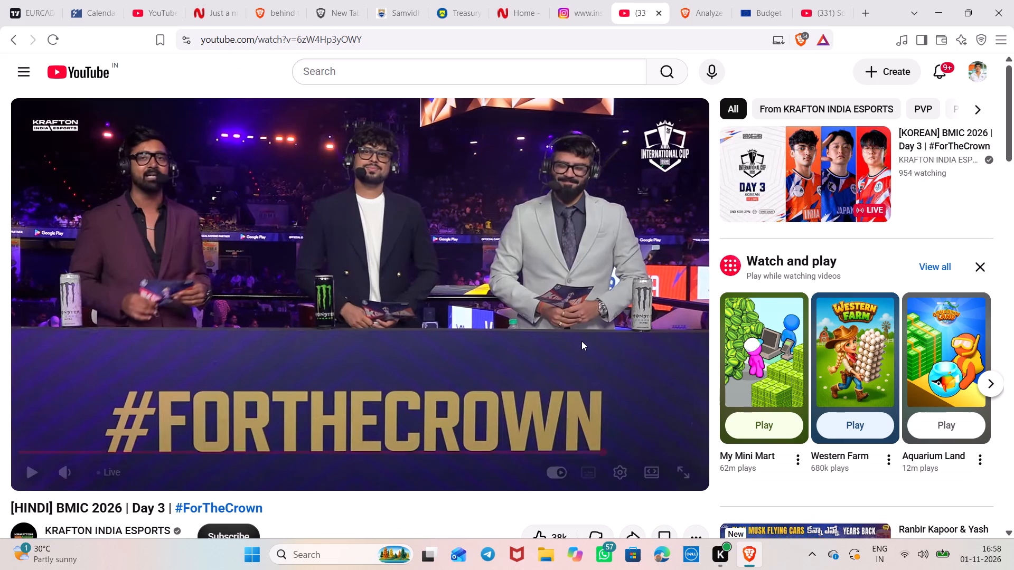
{"action": "left_click", "coordinate": [581, 343]}
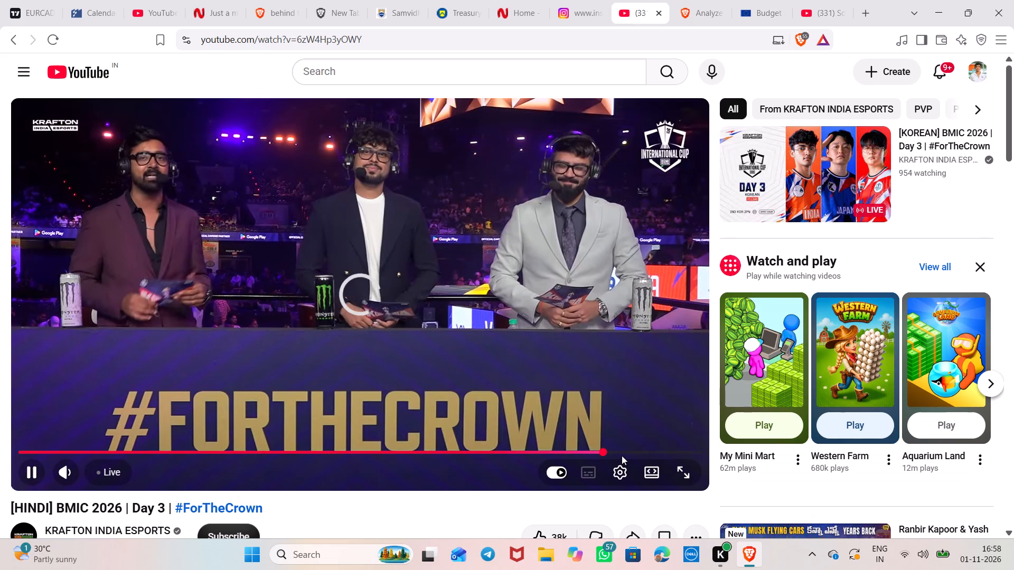
{"action": "left_click_drag", "start_coordinate": [605, 453], "coordinate": [707, 467]}
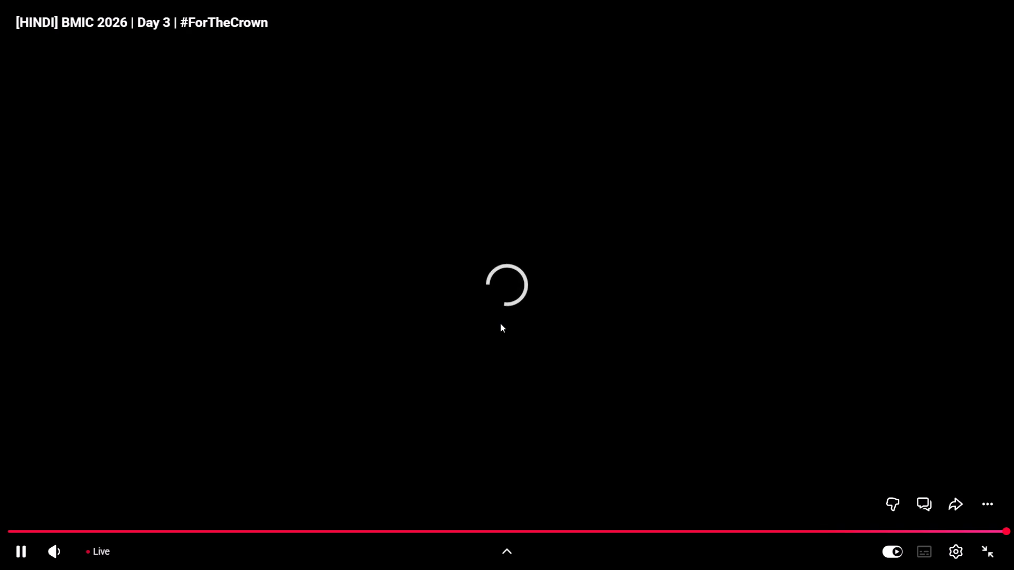
{"action": "left_click", "coordinate": [987, 558]}
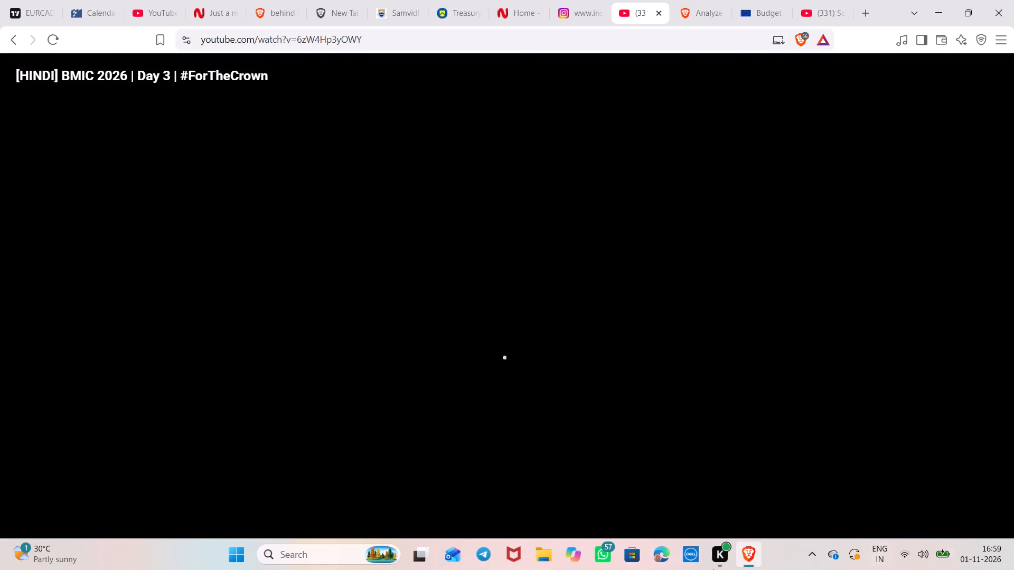